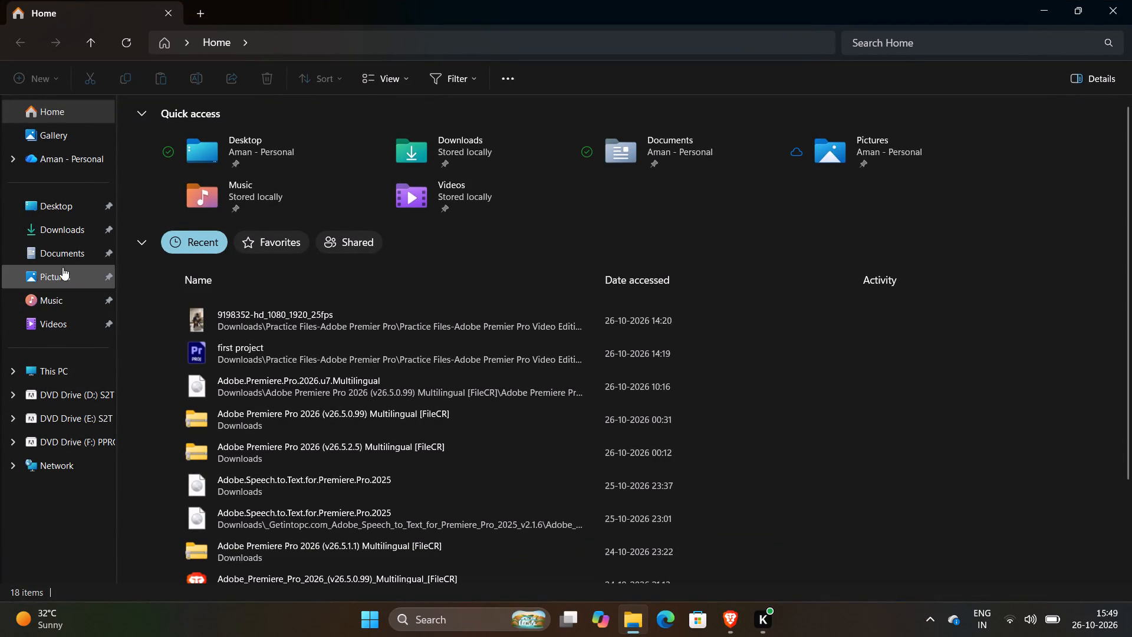
Play the recent video 9198352-hd_1080_1920_25fps and close the player.
double_click(251, 317)
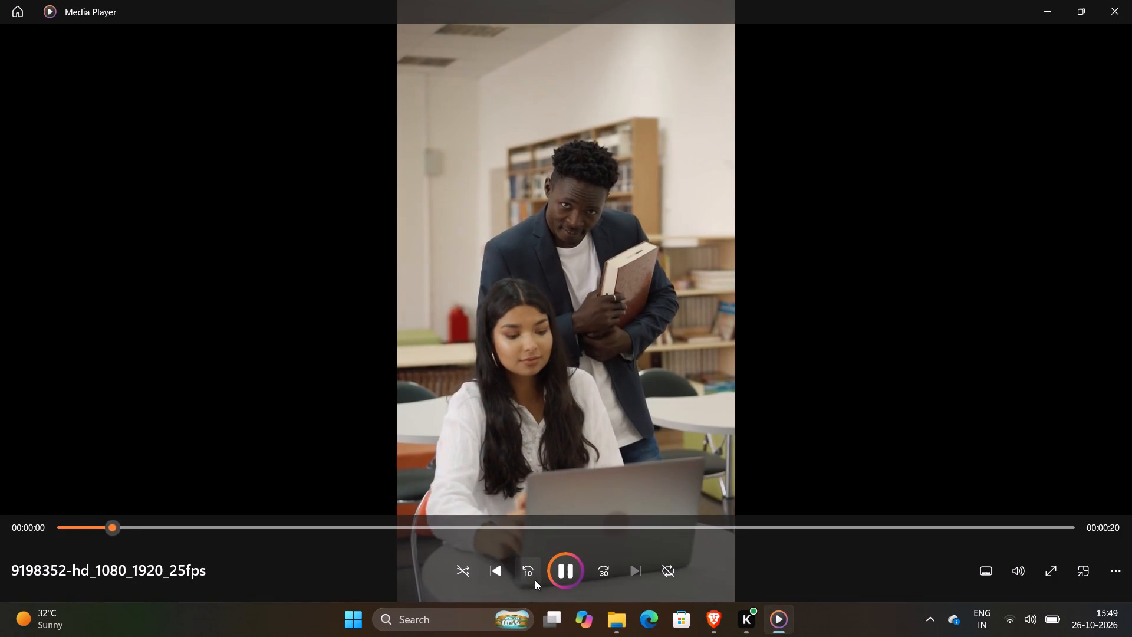
click(1131, 0)
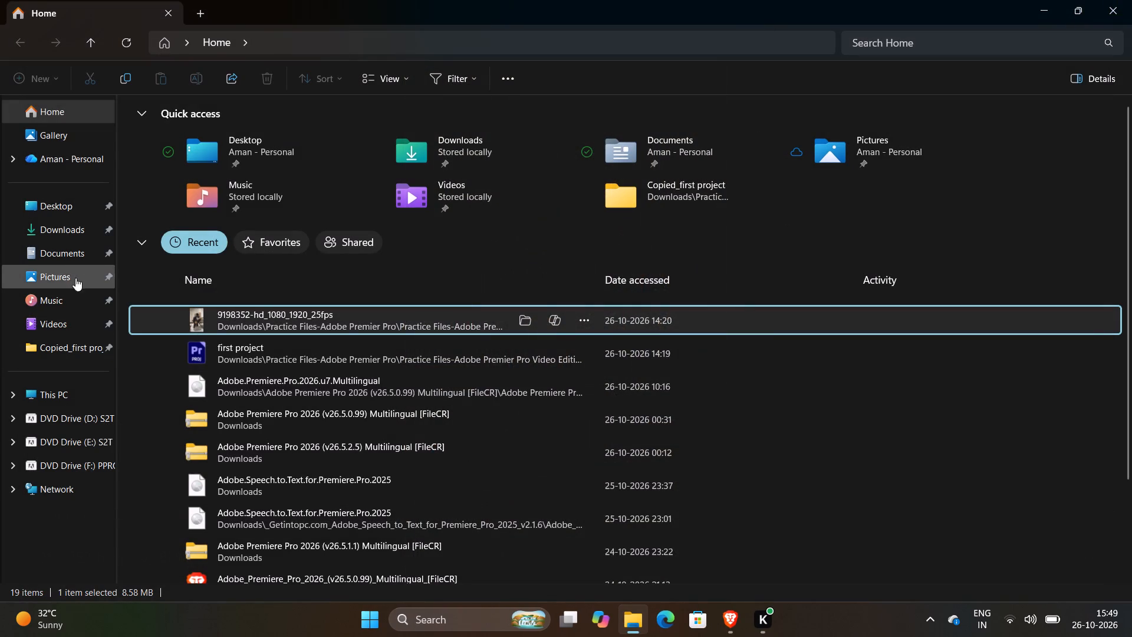
Check the data files in the Telegram Desktop folder inside Downloads, and close the file window.
click(75, 235)
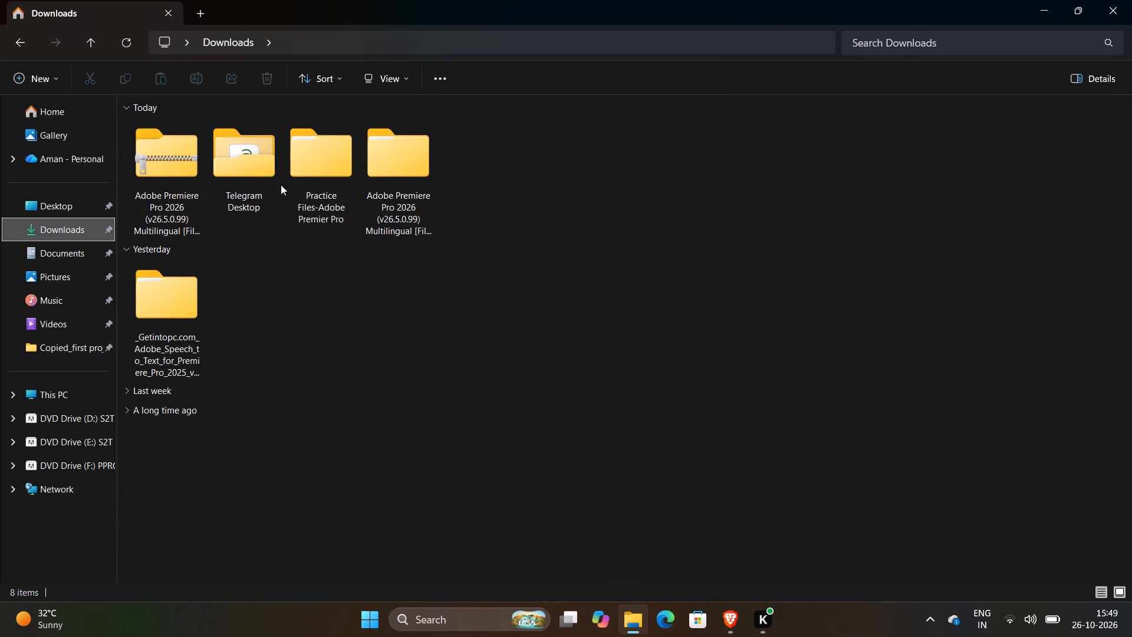
double_click(242, 178)
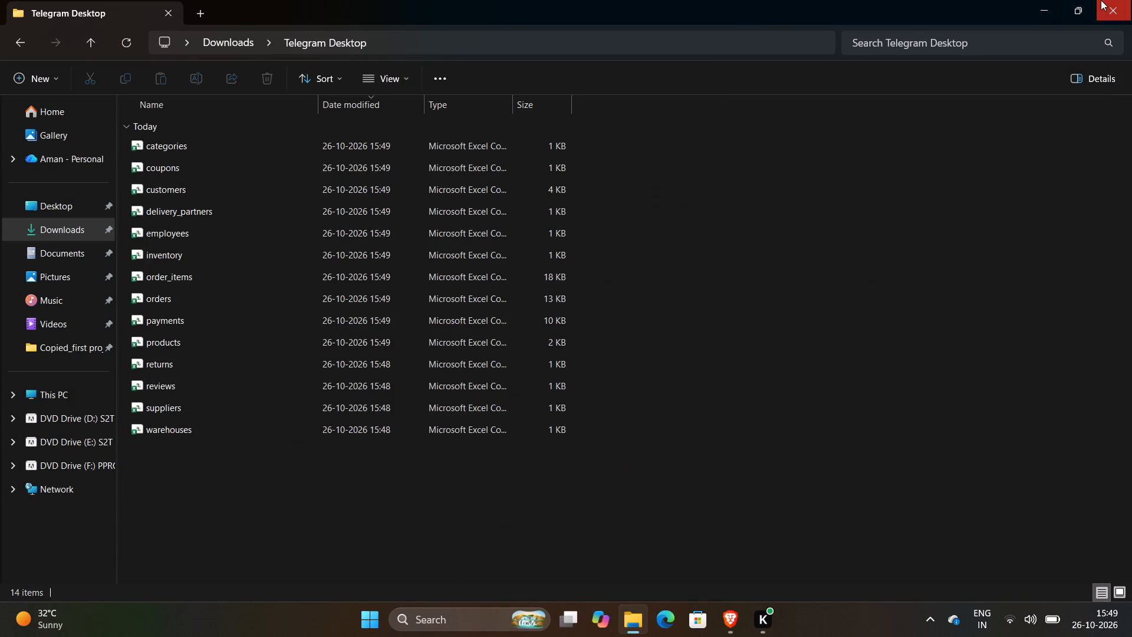
click(1101, 0)
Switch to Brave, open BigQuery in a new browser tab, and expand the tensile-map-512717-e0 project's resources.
click(207, 10)
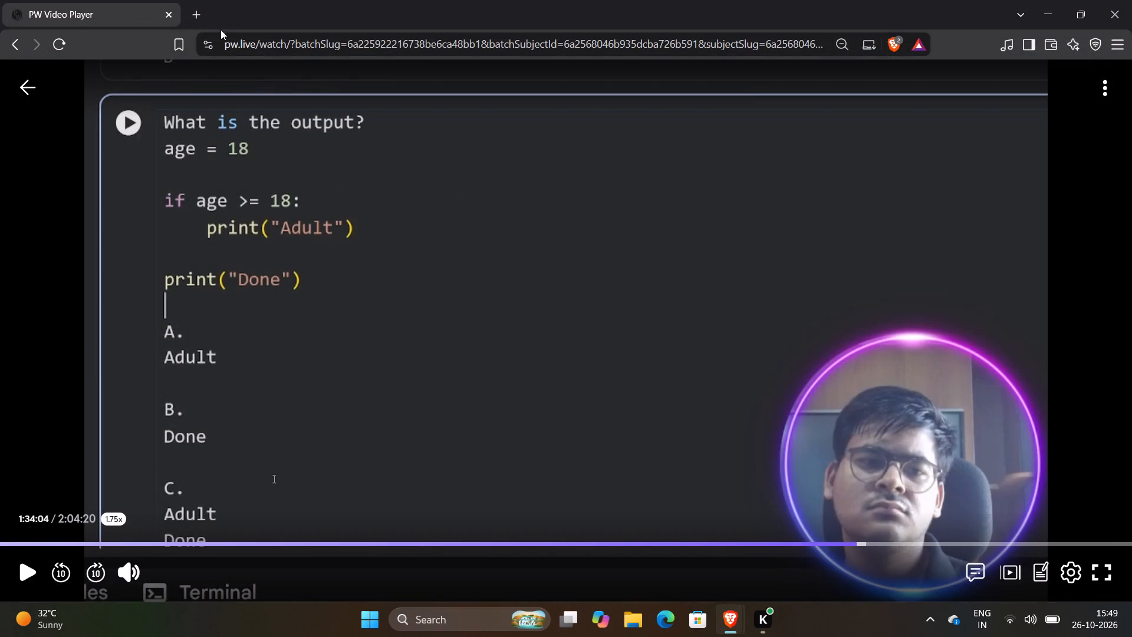
click(187, 5)
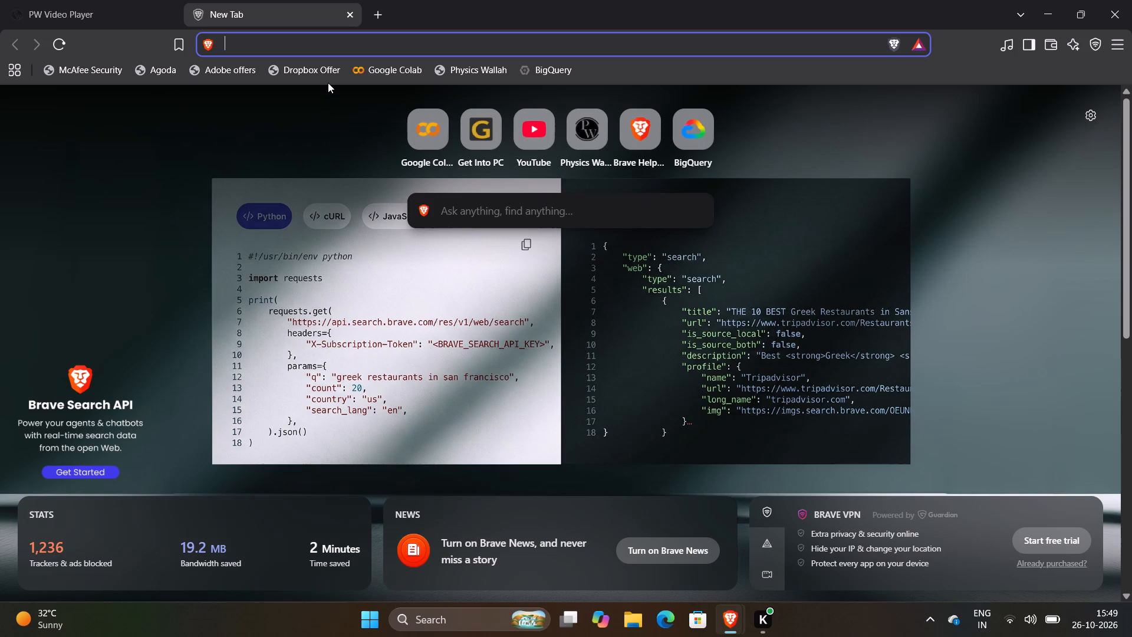
click(537, 74)
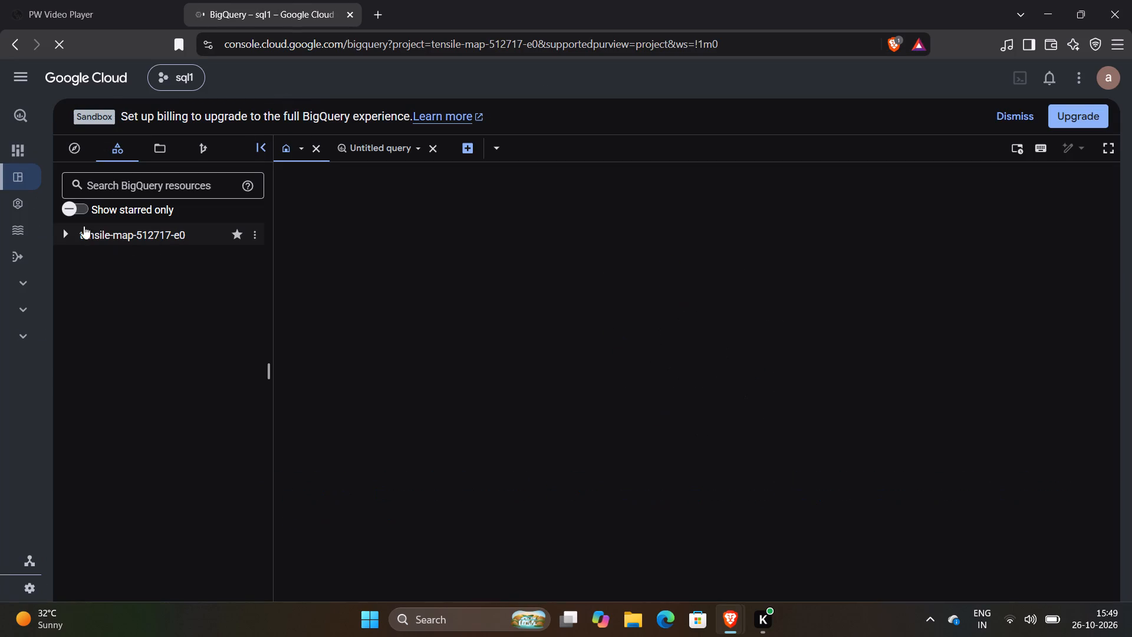
click(63, 229)
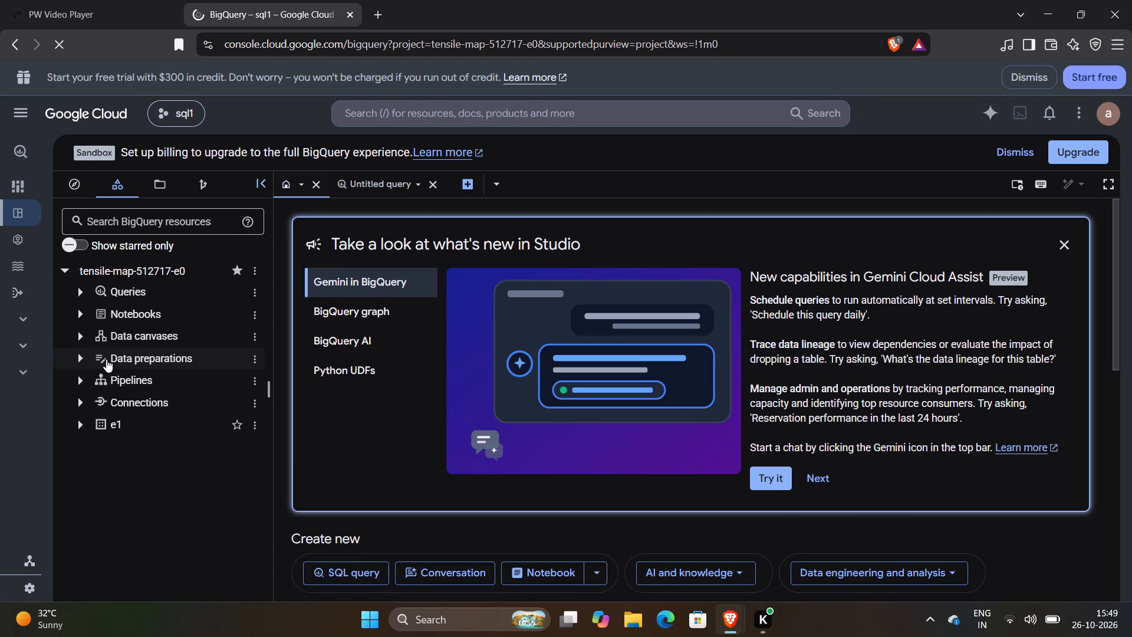
Expand dataset e1 in the project's resource tree and open its available actions.
click(77, 424)
scroll(307, 364, down, 3)
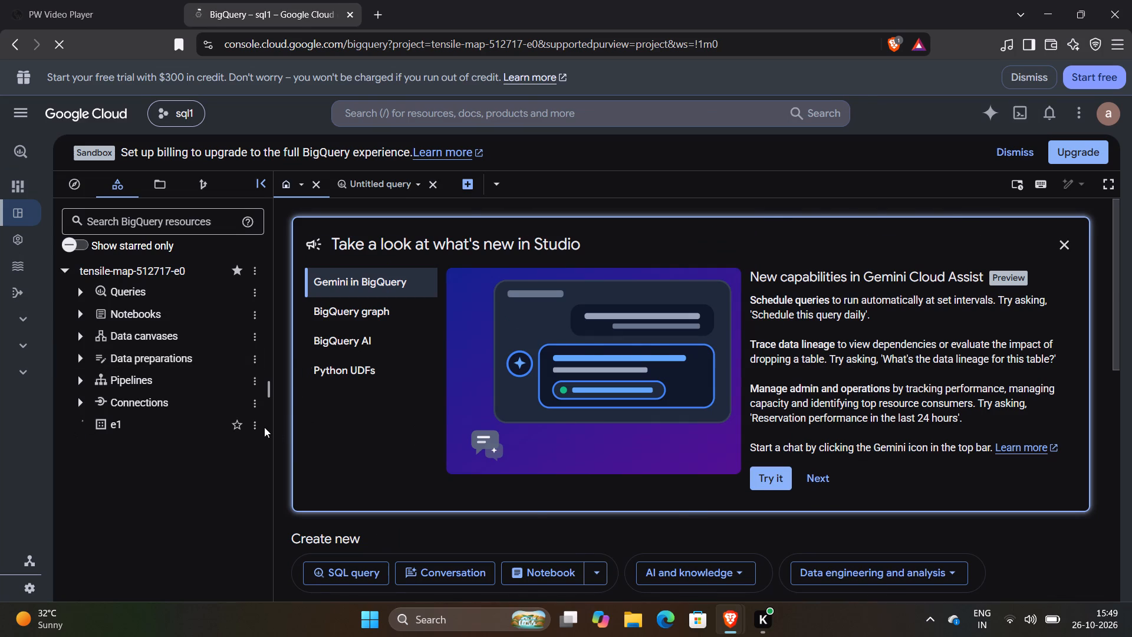
click(255, 422)
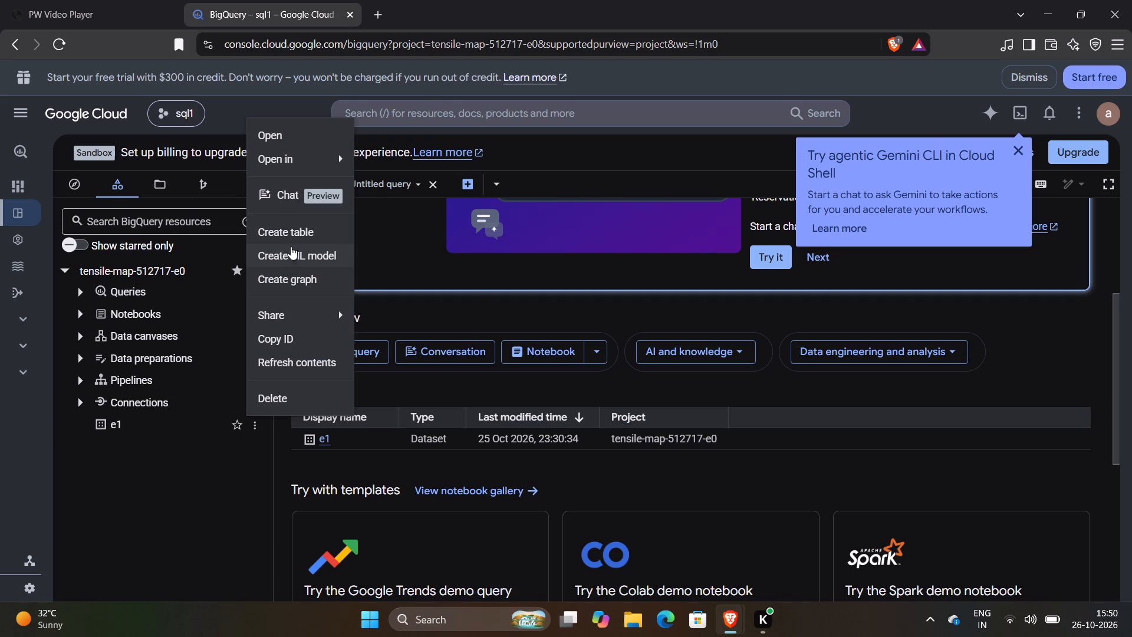
click(105, 431)
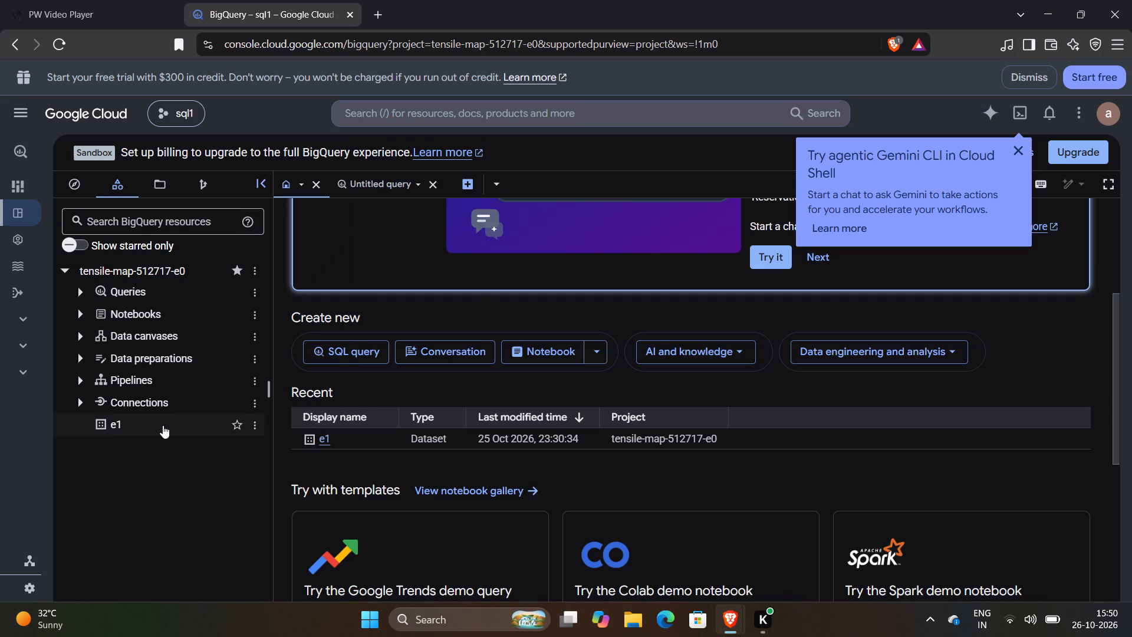
click(258, 431)
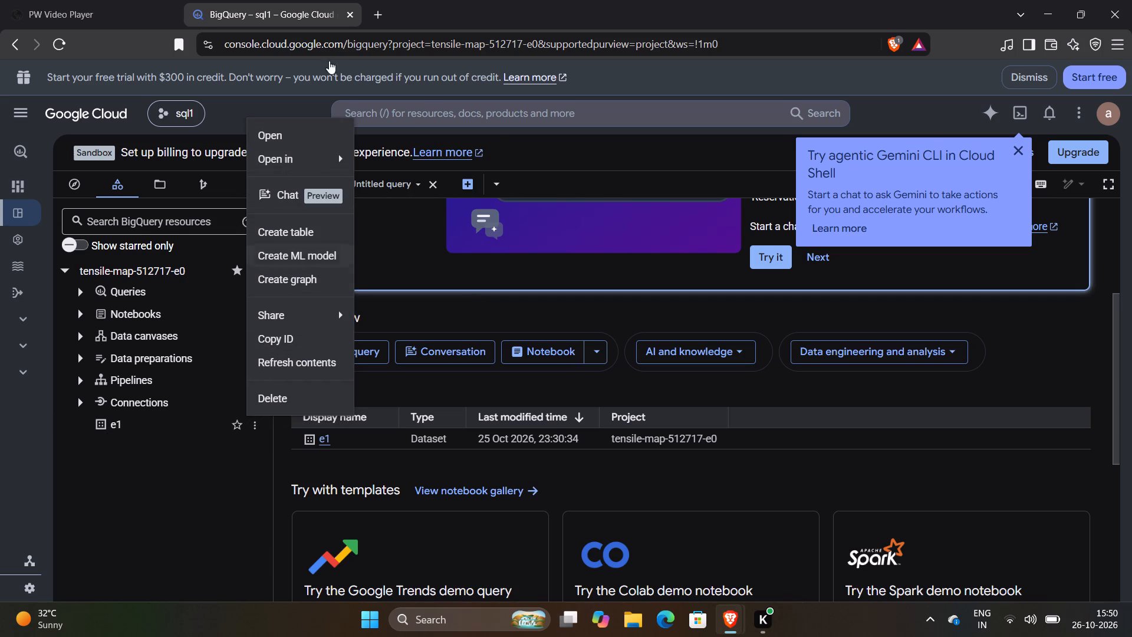
Switch to the PW Video Player page and leave the Python lecture video to return to the batch's lecture list.
click(447, 0)
click(130, 0)
click(247, 134)
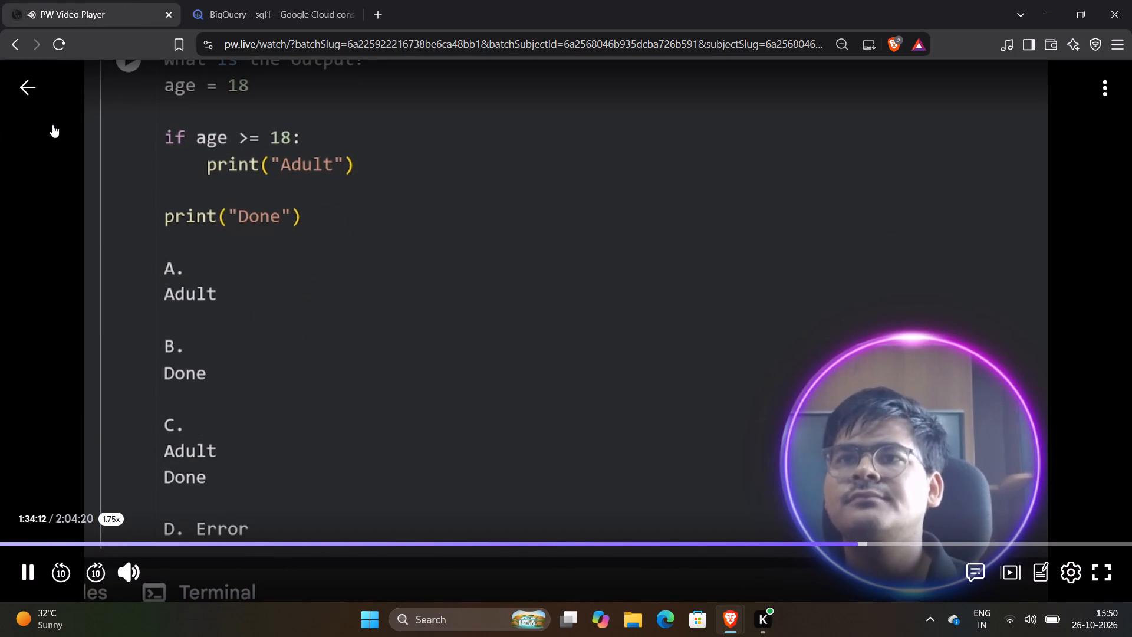
drag(24, 72, 16, 59)
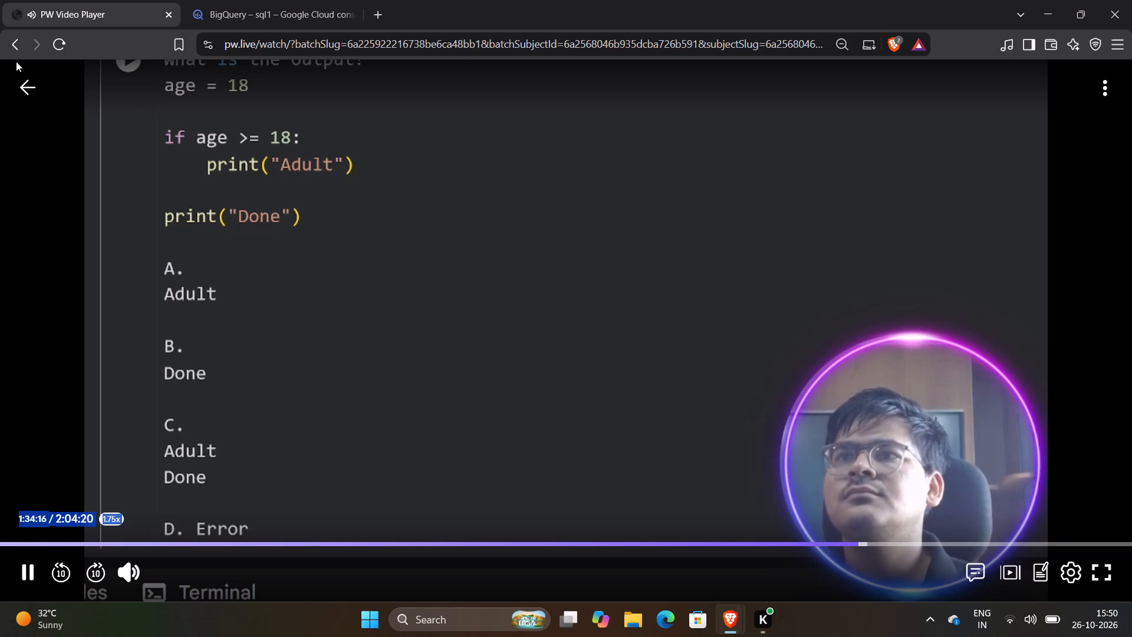
click(22, 83)
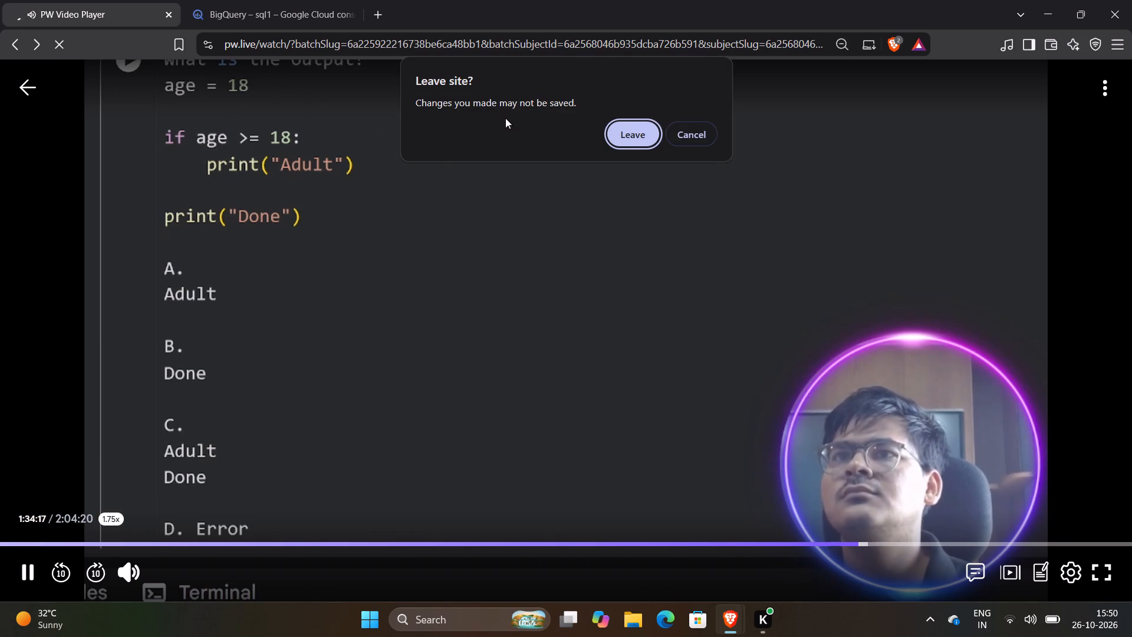
click(683, 231)
click(676, 140)
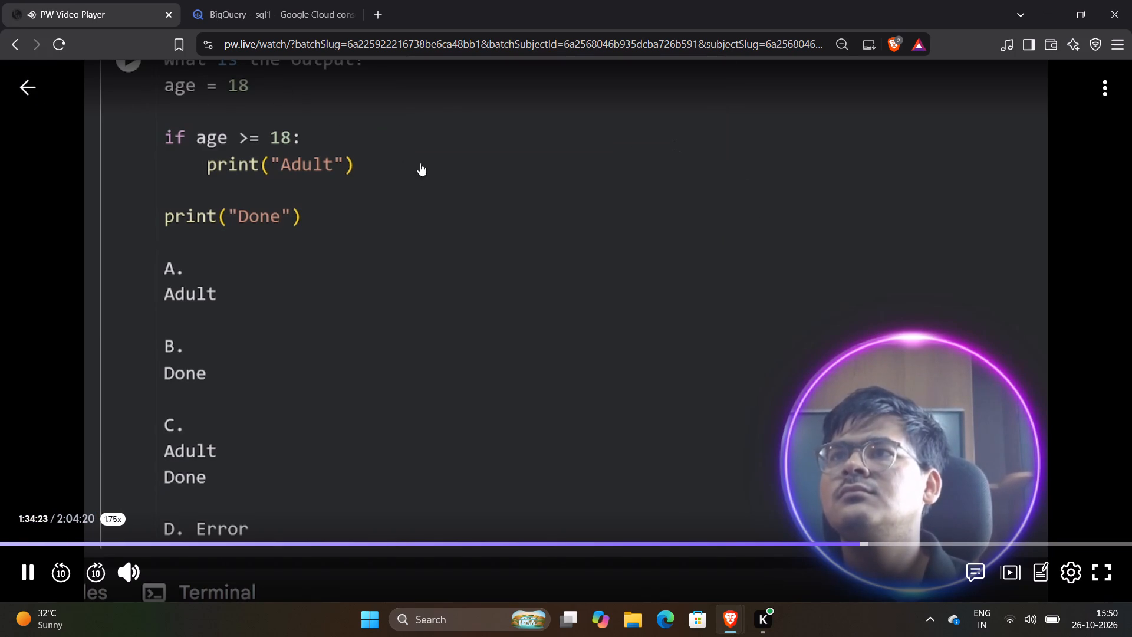
click(32, 83)
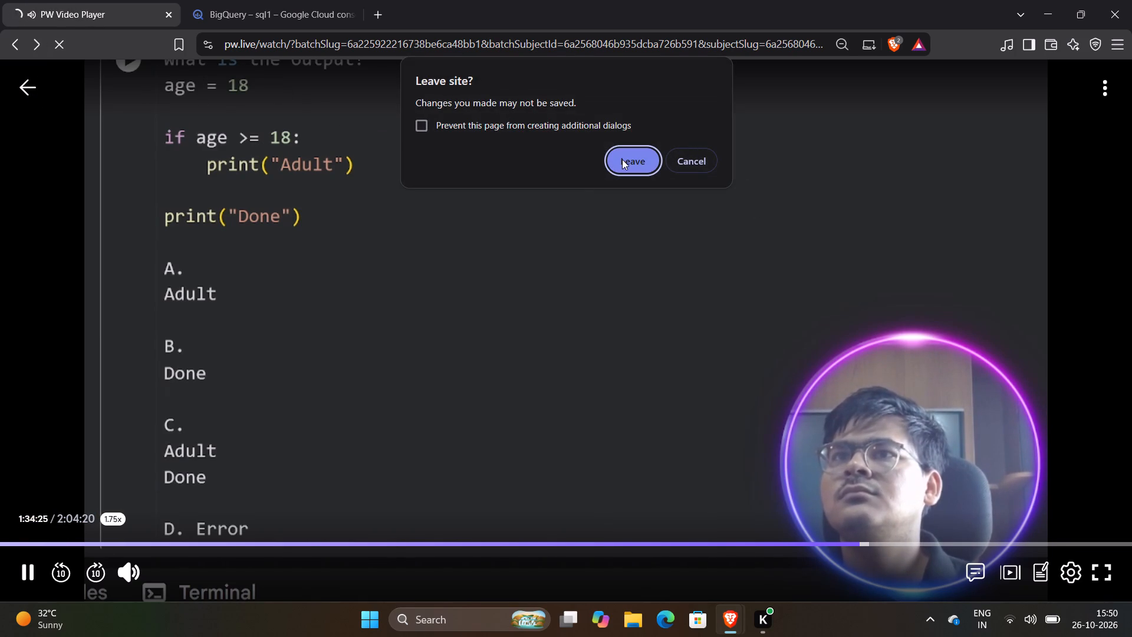
click(622, 159)
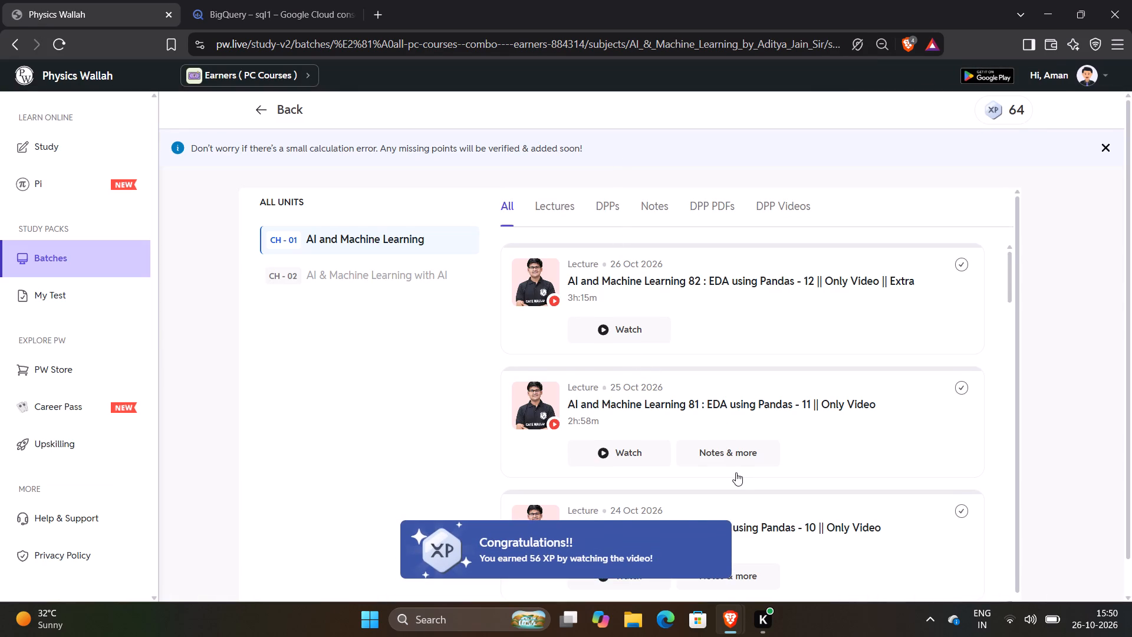
Find Lecture 25, SQL for ML and AI - 1, in the AI and Machine Learning unit and resume its video.
scroll(736, 472, down, 20)
scroll(774, 488, down, 1)
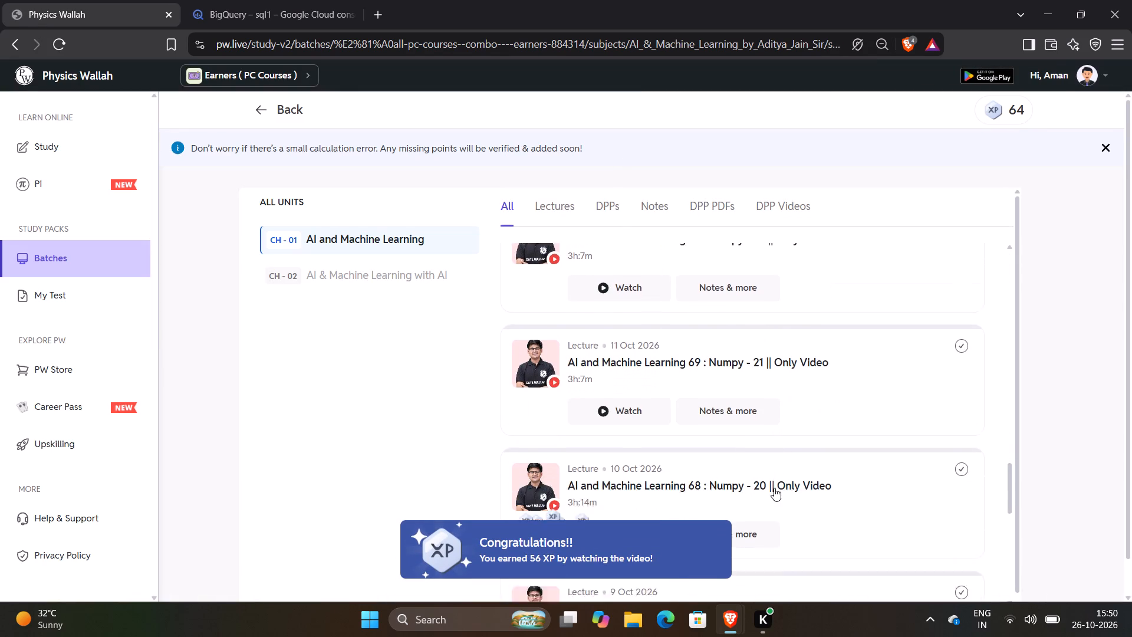
scroll(774, 488, down, 16)
scroll(774, 488, up, 1)
scroll(774, 488, down, 3)
scroll(774, 488, up, 1)
scroll(774, 488, down, 7)
scroll(774, 488, up, 1)
scroll(774, 488, down, 9)
scroll(774, 488, up, 1)
scroll(774, 488, down, 1)
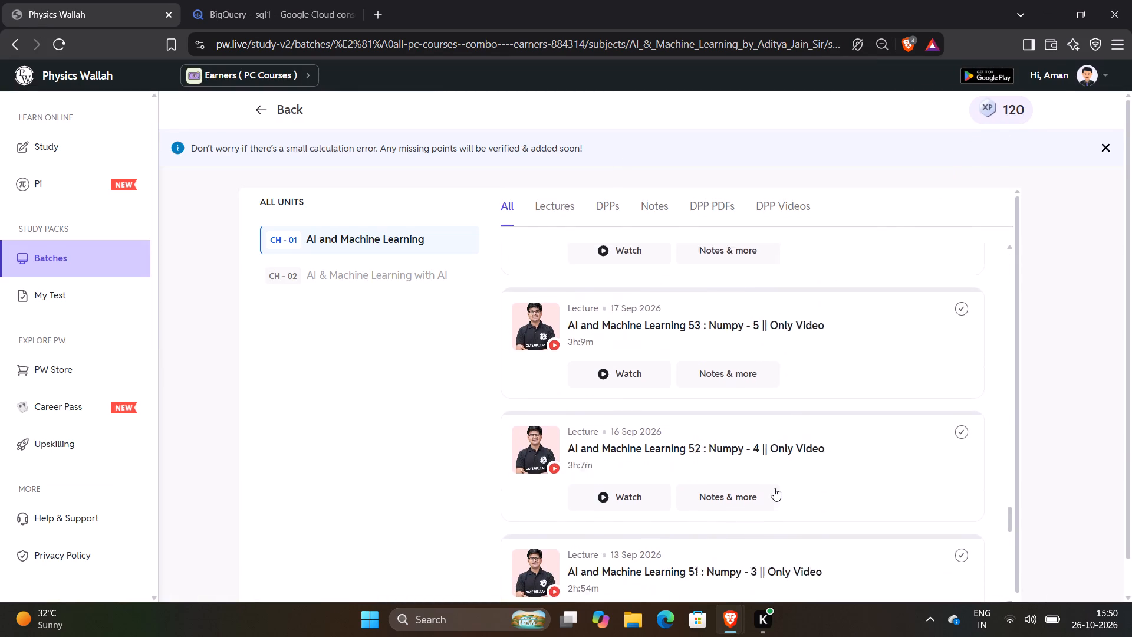
scroll(774, 488, up, 1)
scroll(774, 488, down, 1)
scroll(774, 488, up, 1)
scroll(774, 488, down, 17)
scroll(774, 488, up, 1)
scroll(774, 488, down, 3)
scroll(774, 488, up, 1)
scroll(774, 488, down, 11)
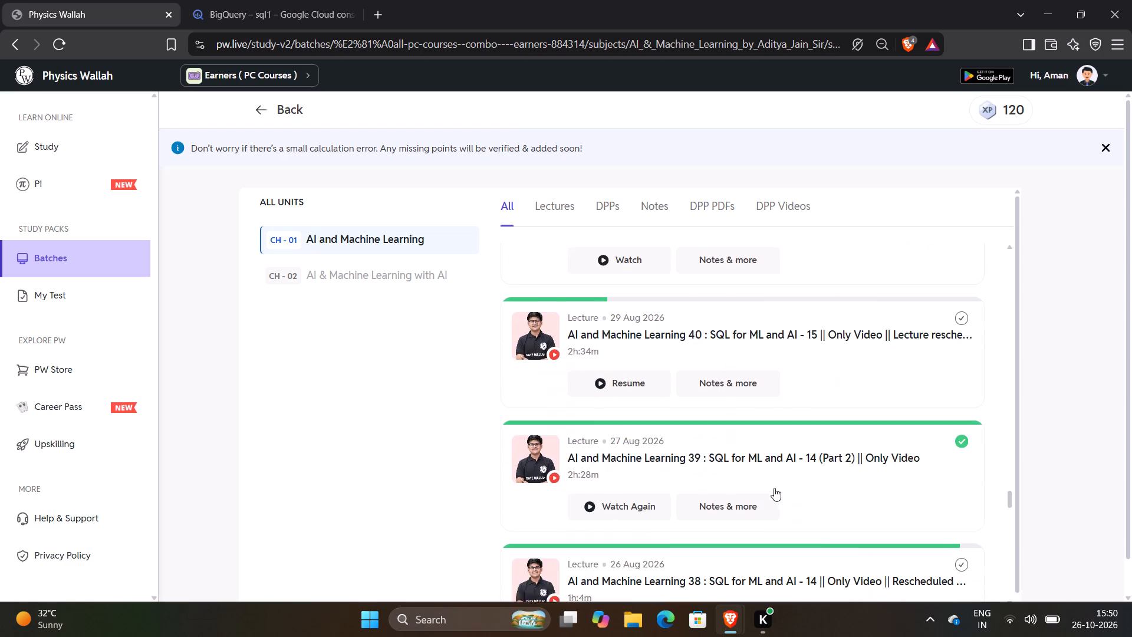
scroll(774, 488, up, 1)
scroll(774, 488, down, 17)
scroll(774, 488, up, 1)
scroll(774, 488, down, 4)
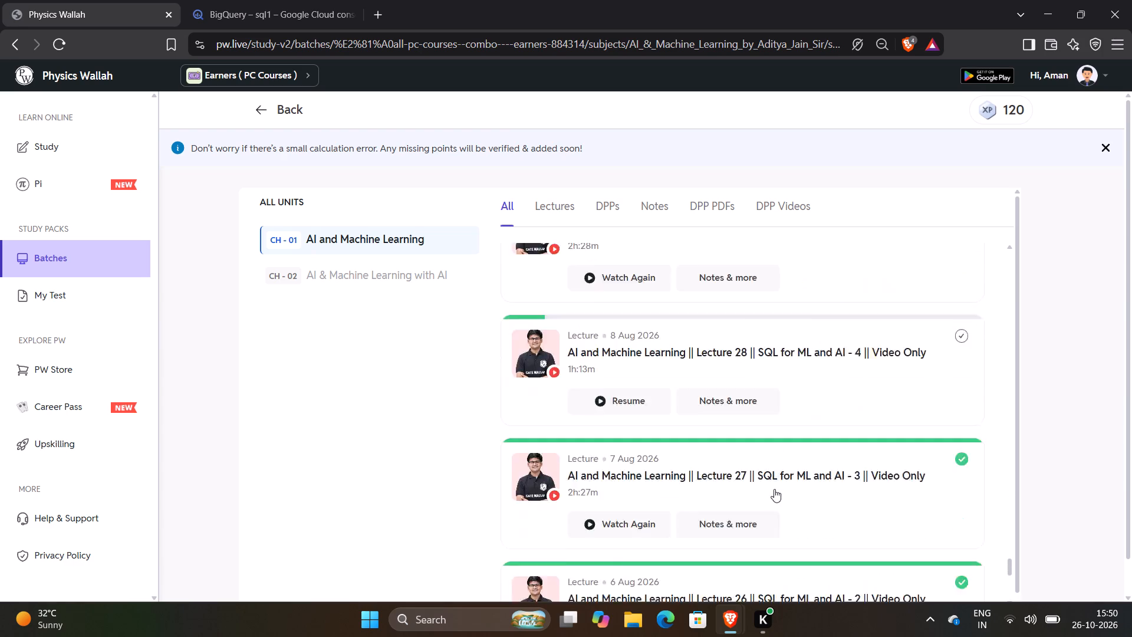
scroll(774, 489, down, 2)
scroll(775, 491, up, 1)
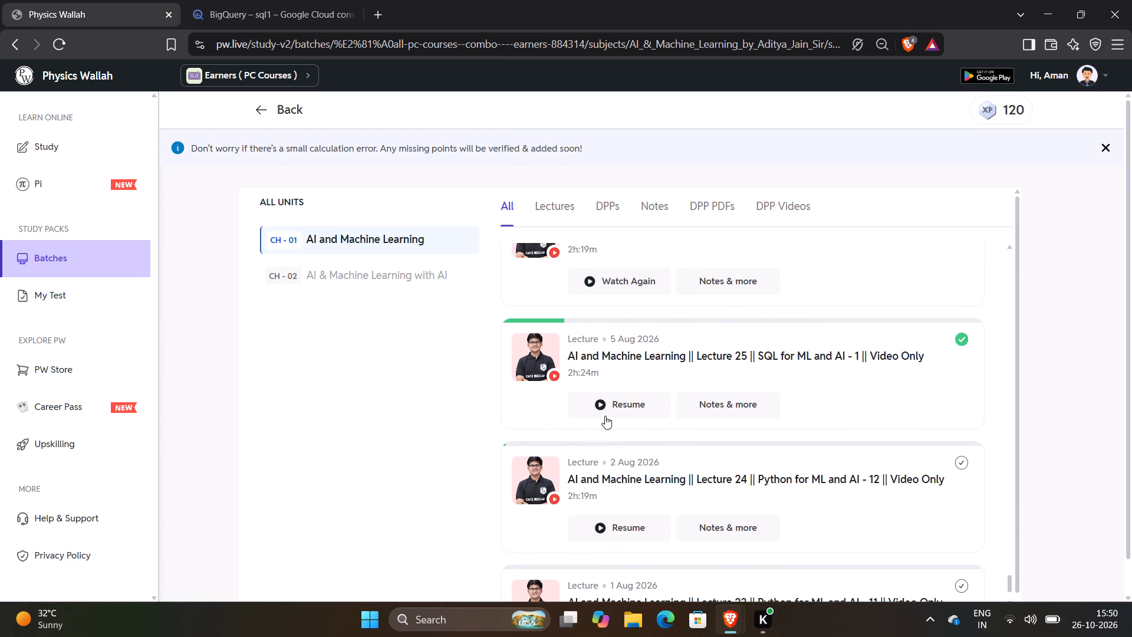
click(616, 406)
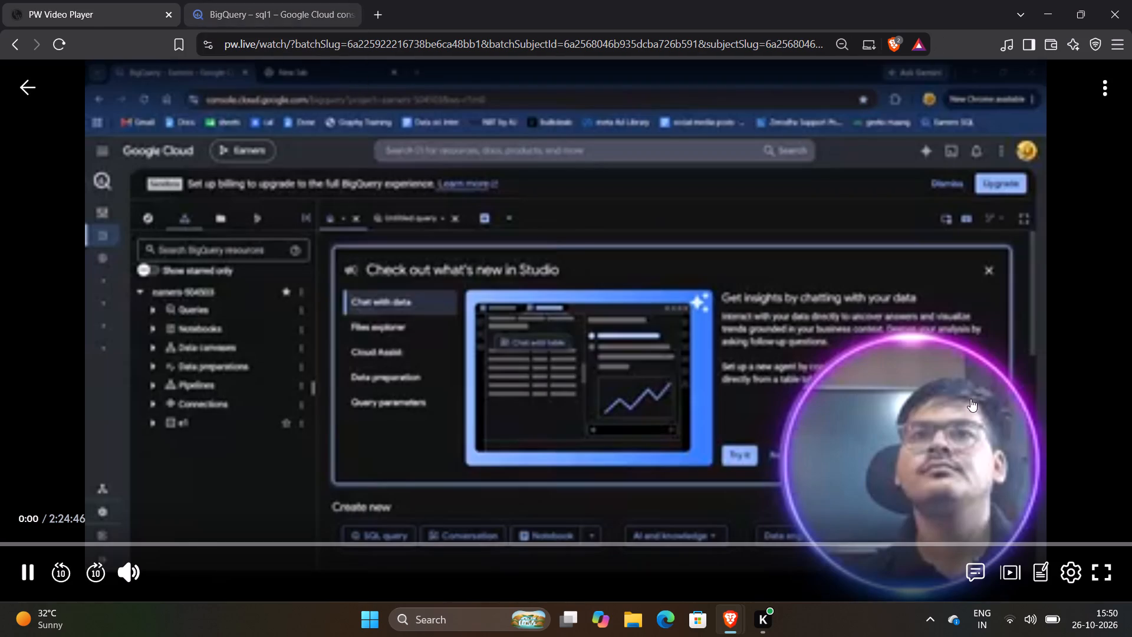
Show the Lecture 25 video in full screen.
click(1101, 583)
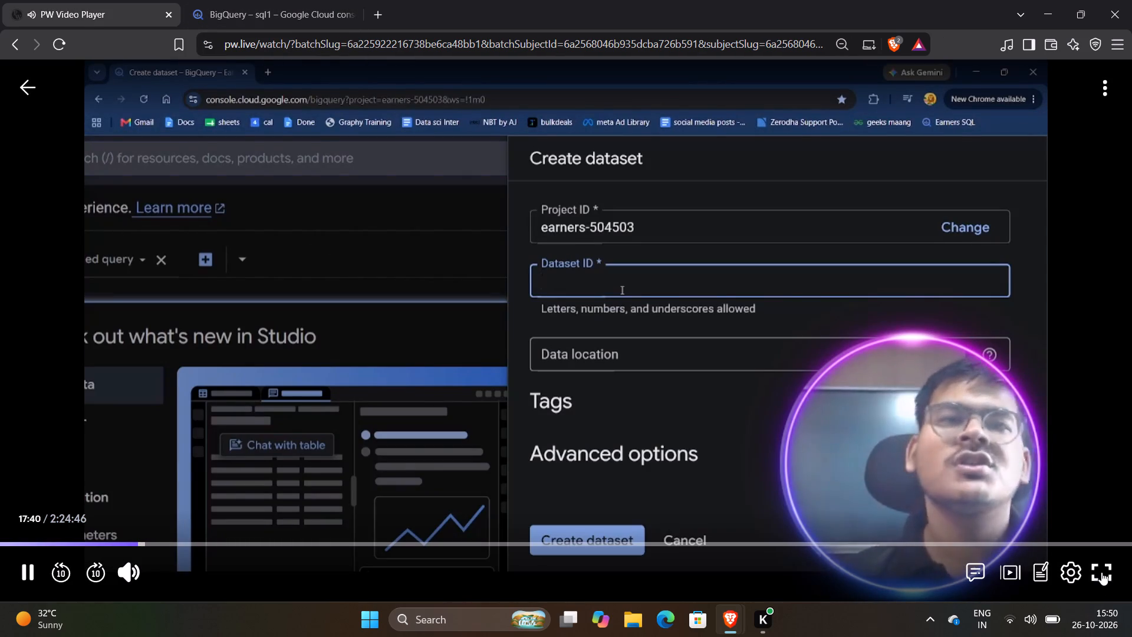
click(1101, 572)
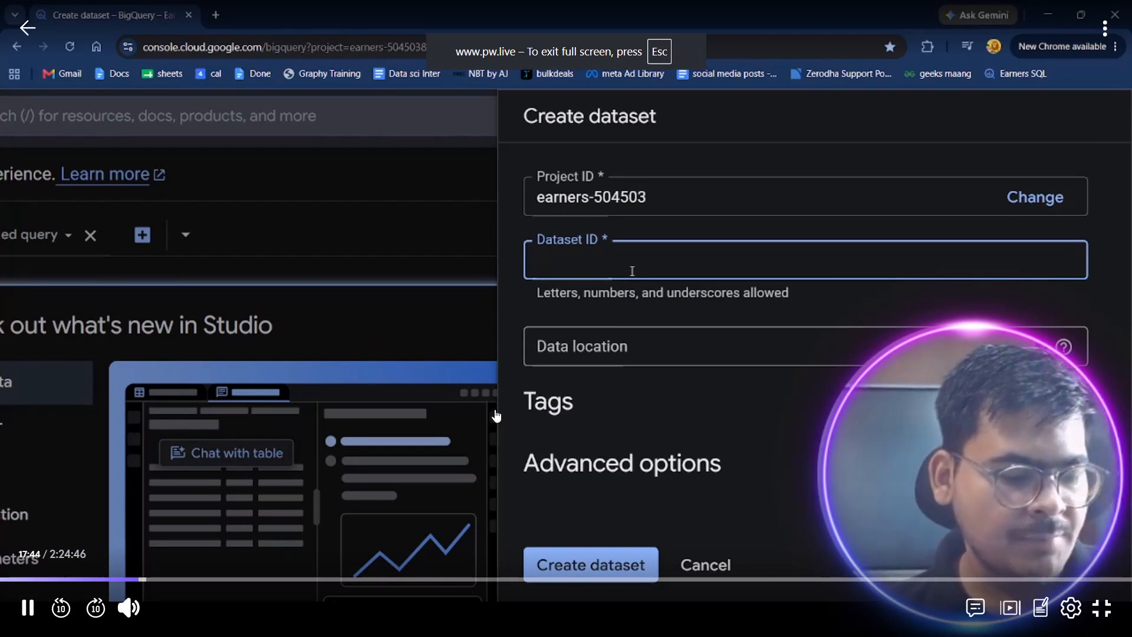
Set the lecture video's playback speed to 1.5x.
click(1071, 606)
click(1015, 511)
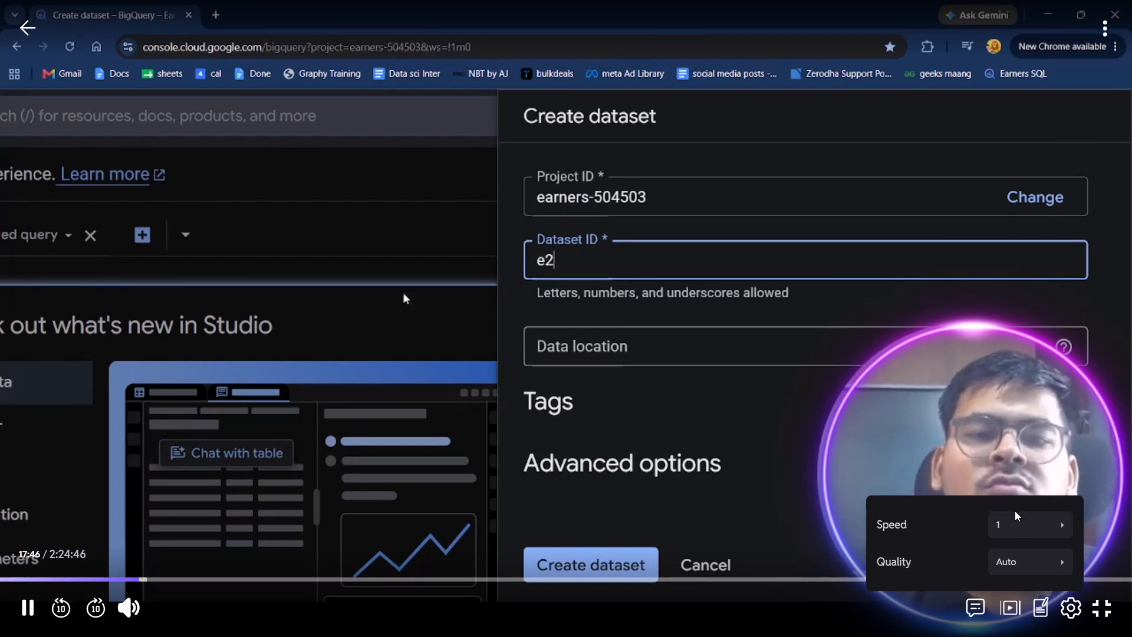
click(1015, 524)
click(936, 517)
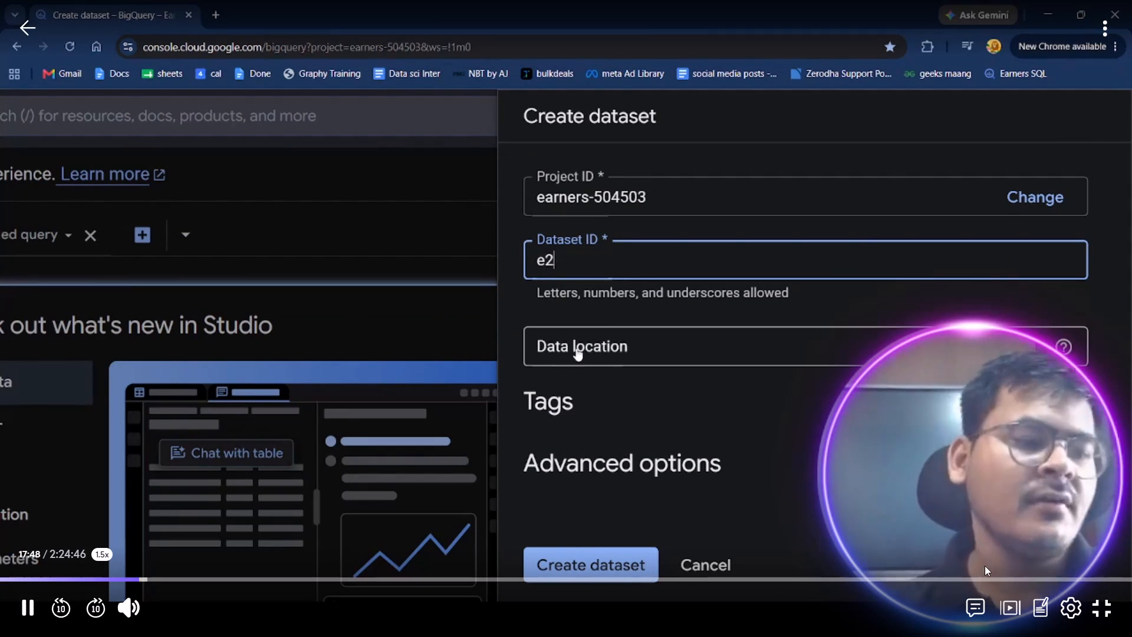
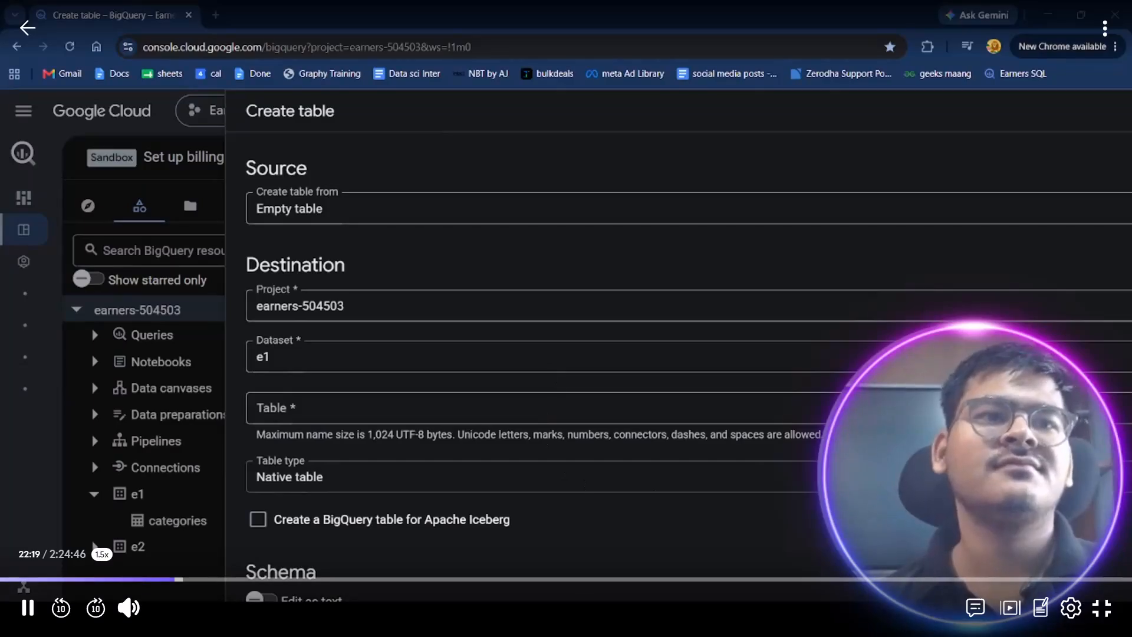
Switch to the BigQuery page and move it out of the lecture video's window into its own separate browser window.
key(alt+Tab)
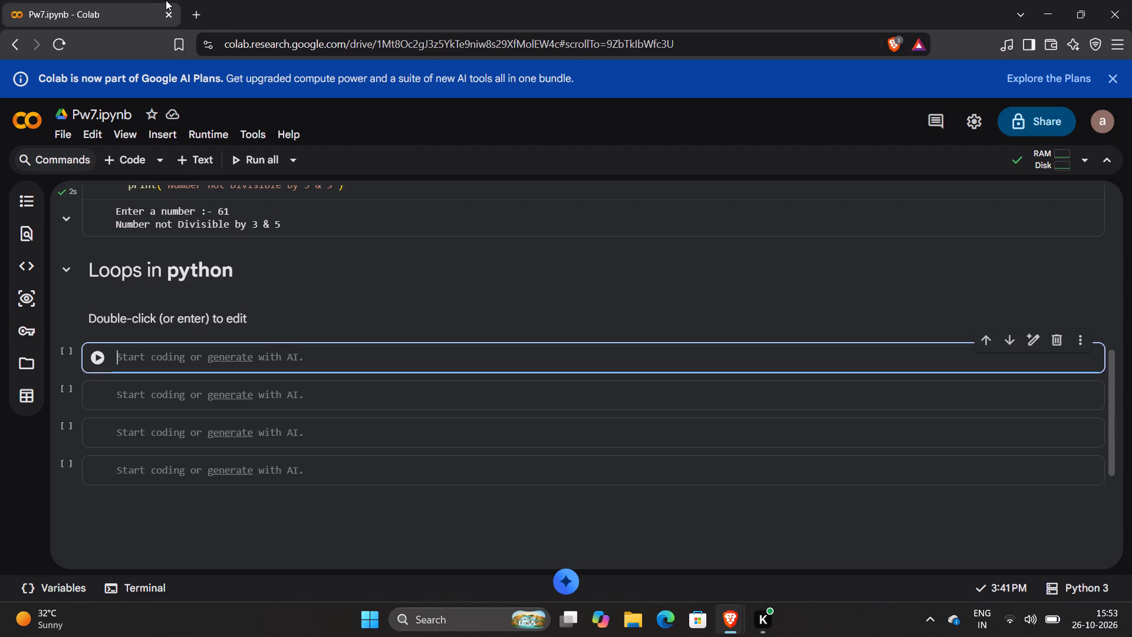
key(alt+Tab)
key(ctrl+Tab)
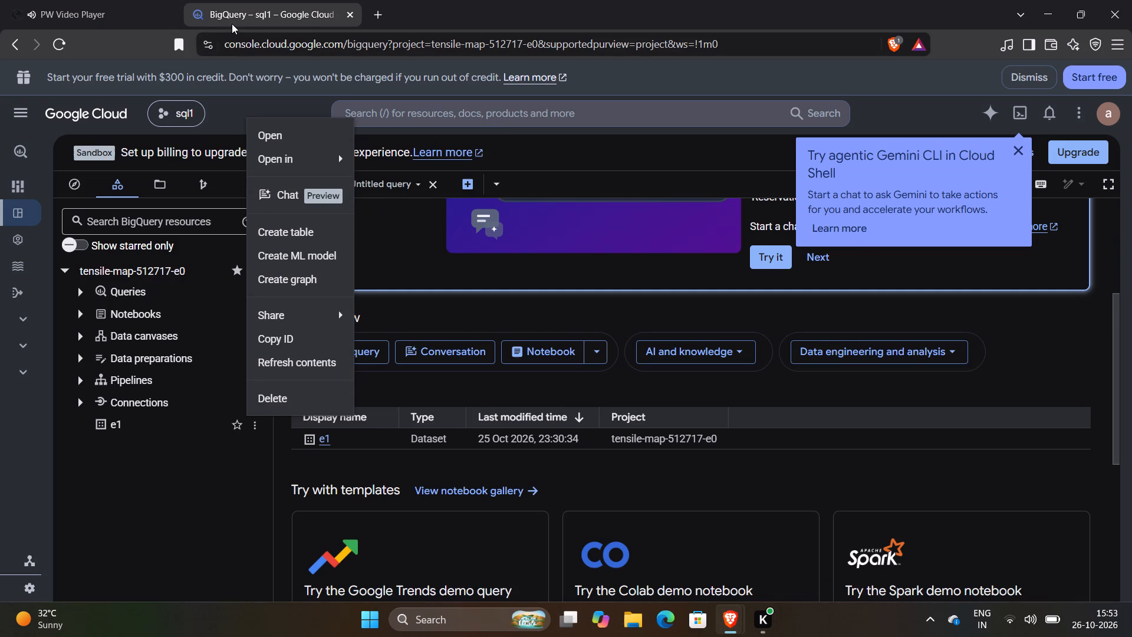
drag(232, 24, 286, 139)
click(854, 133)
Return to the BigQuery window and open the Create table form for the e1 dataset.
key(alt+Tab)
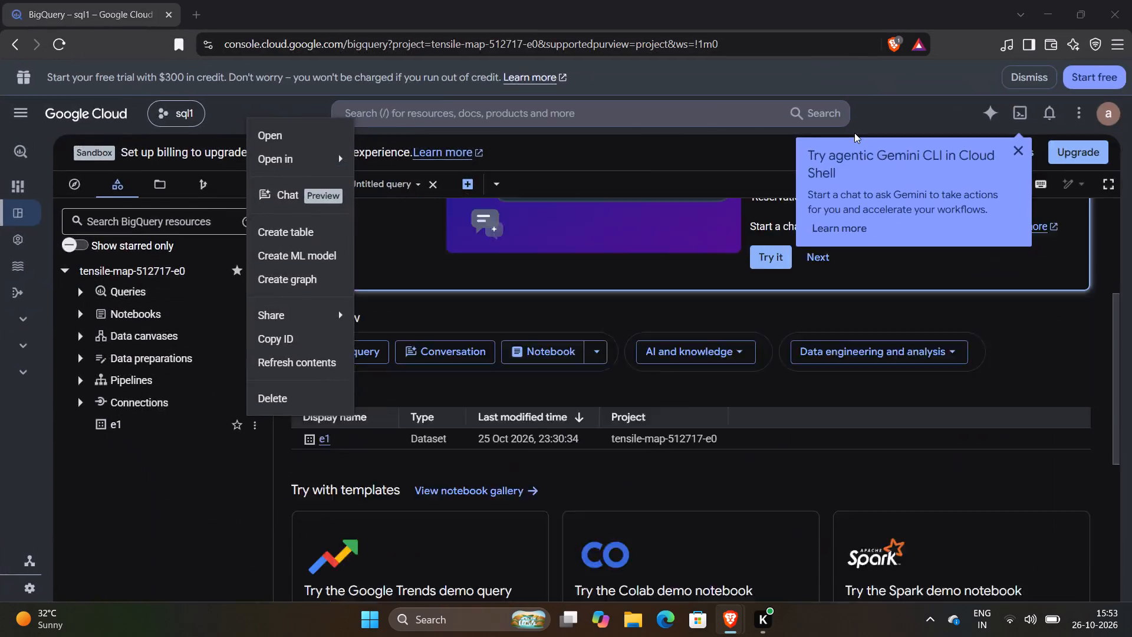
key(alt+Tab)
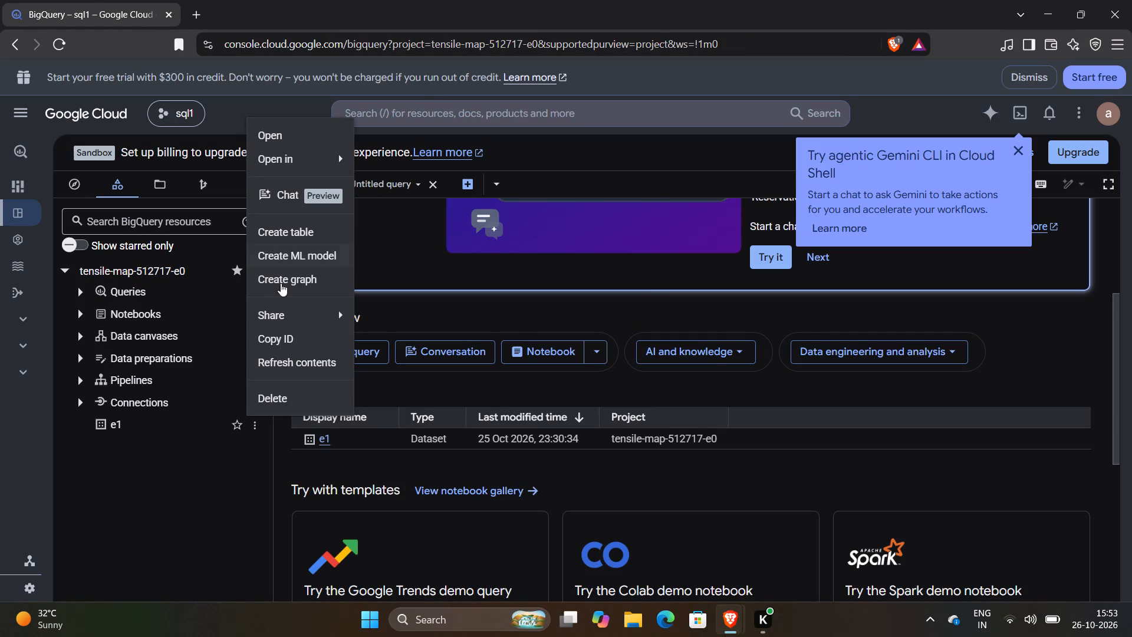
click(302, 225)
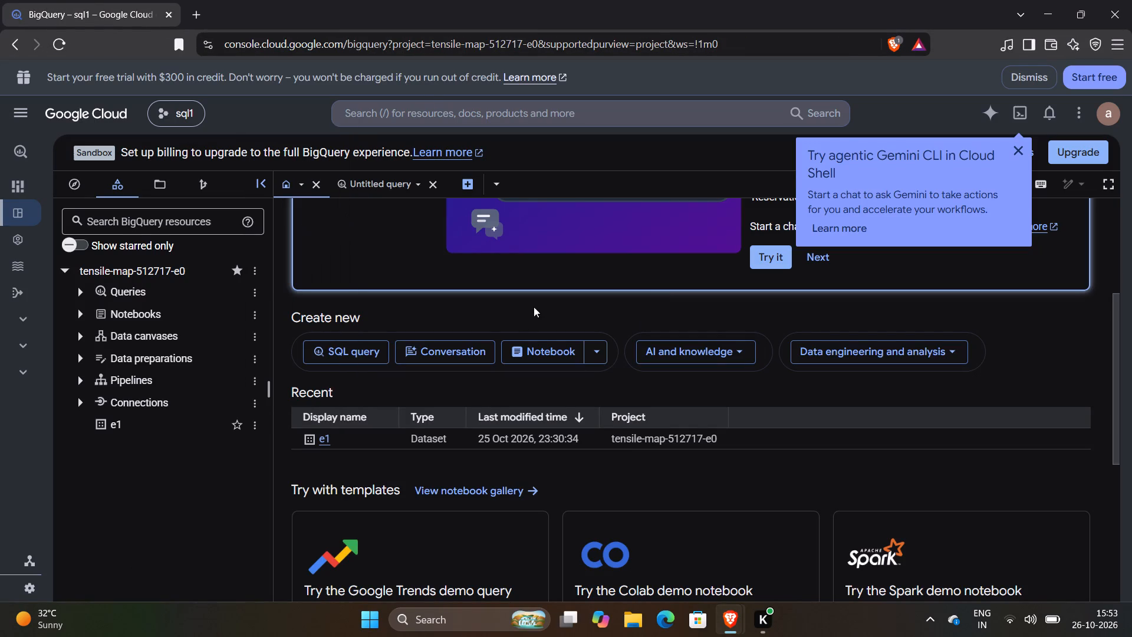
scroll(551, 455, down, 3)
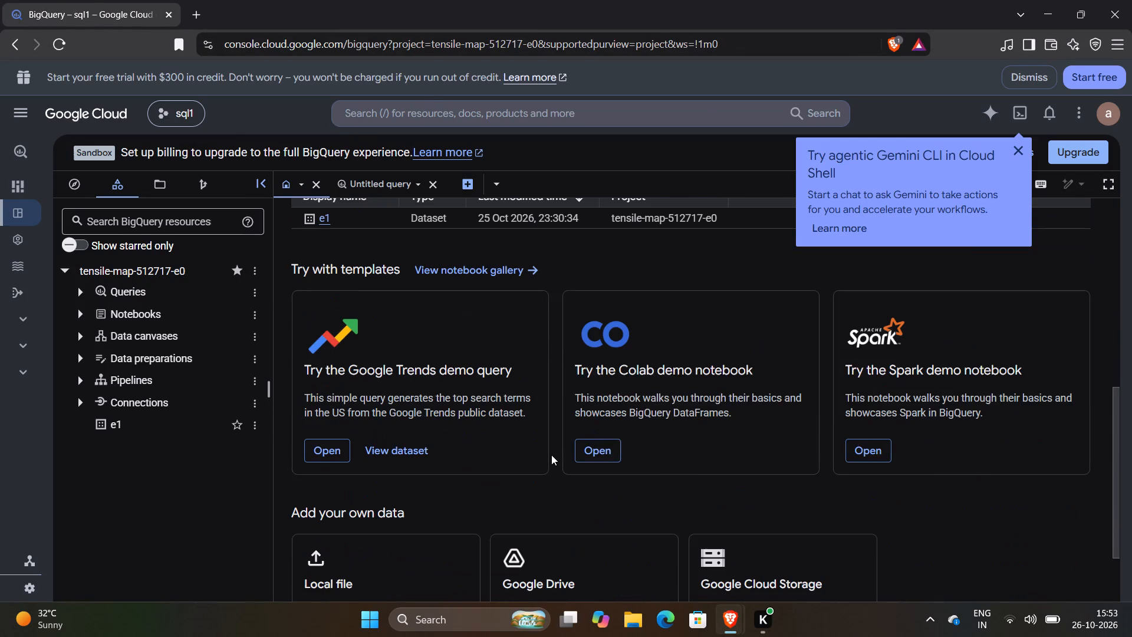
scroll(551, 455, down, 4)
Switch to the lecture video and skip ahead to about 23:53 to follow the Create table explanation.
key(alt+Tab)
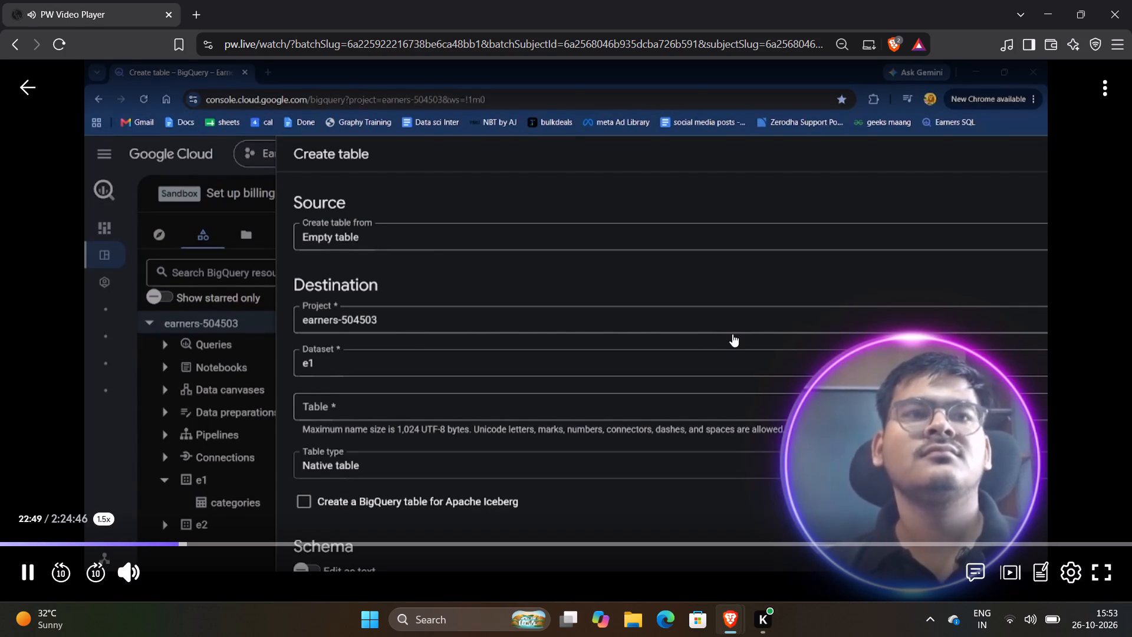
key(Right)
key(Right)
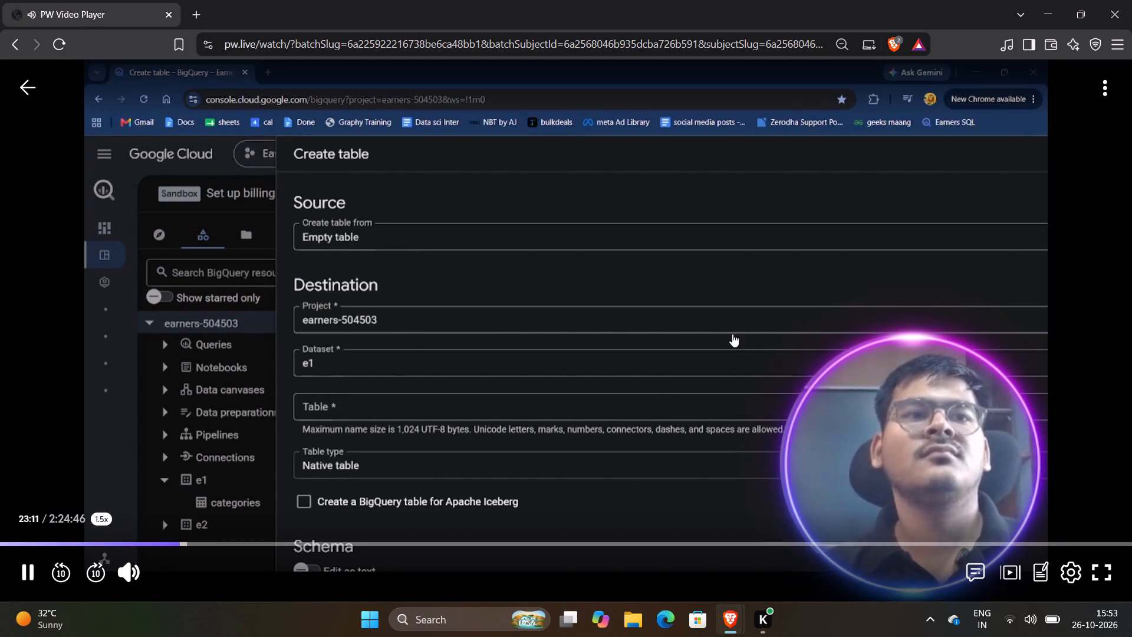
key(Right)
key(Right)
key(Right)
key(Right)
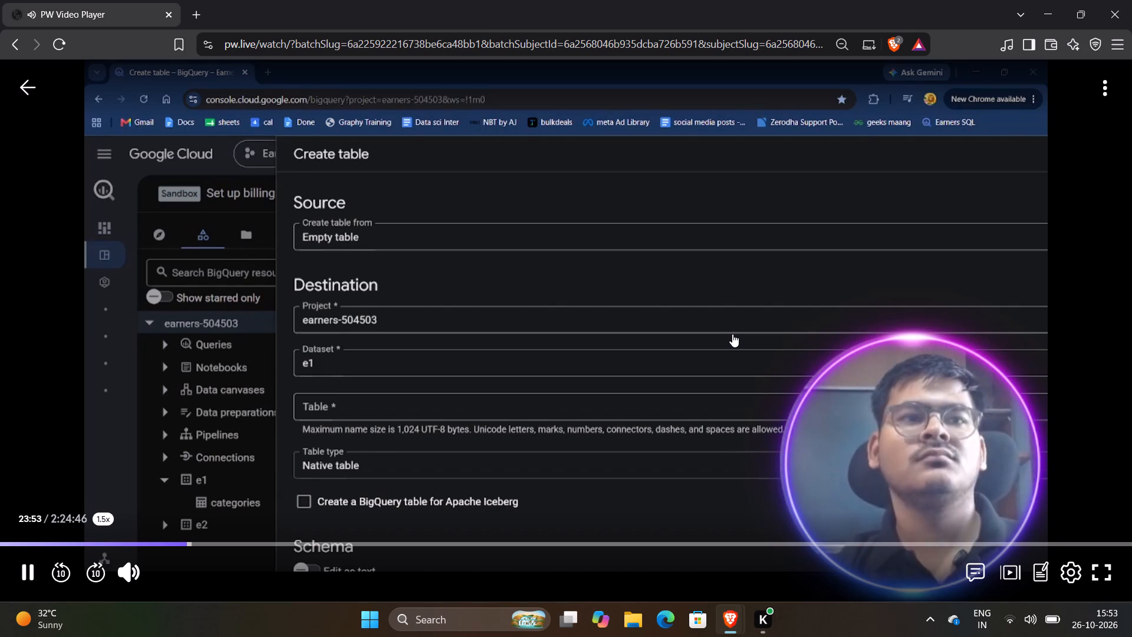
key(Right)
key(Left)
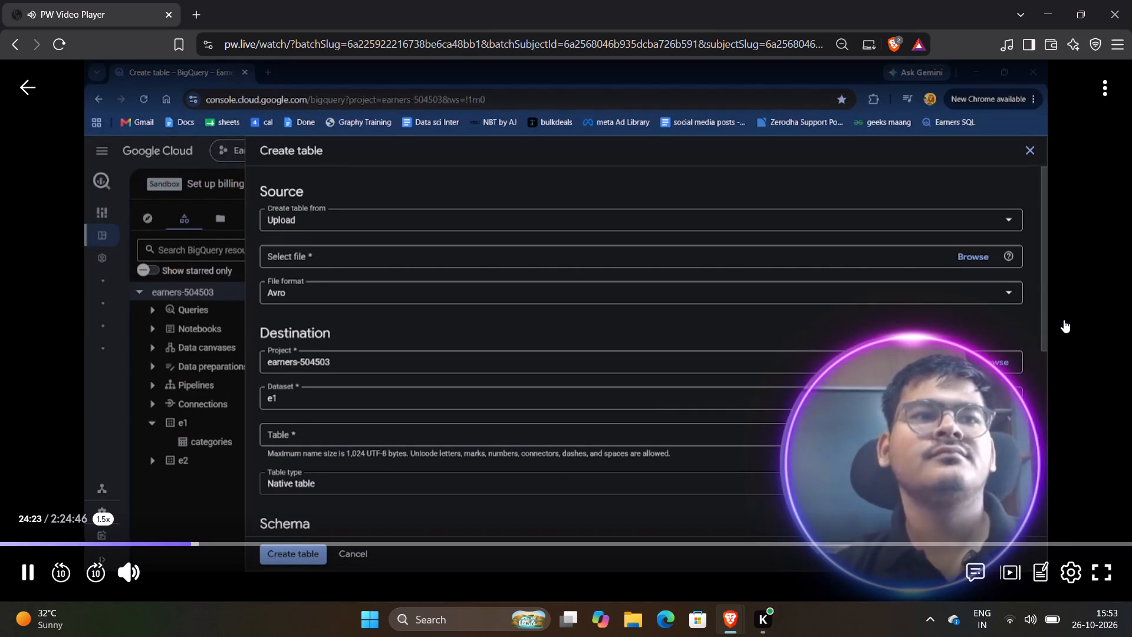
Switch to the BigQuery window and set the new table's source to Upload.
key(alt+Tab)
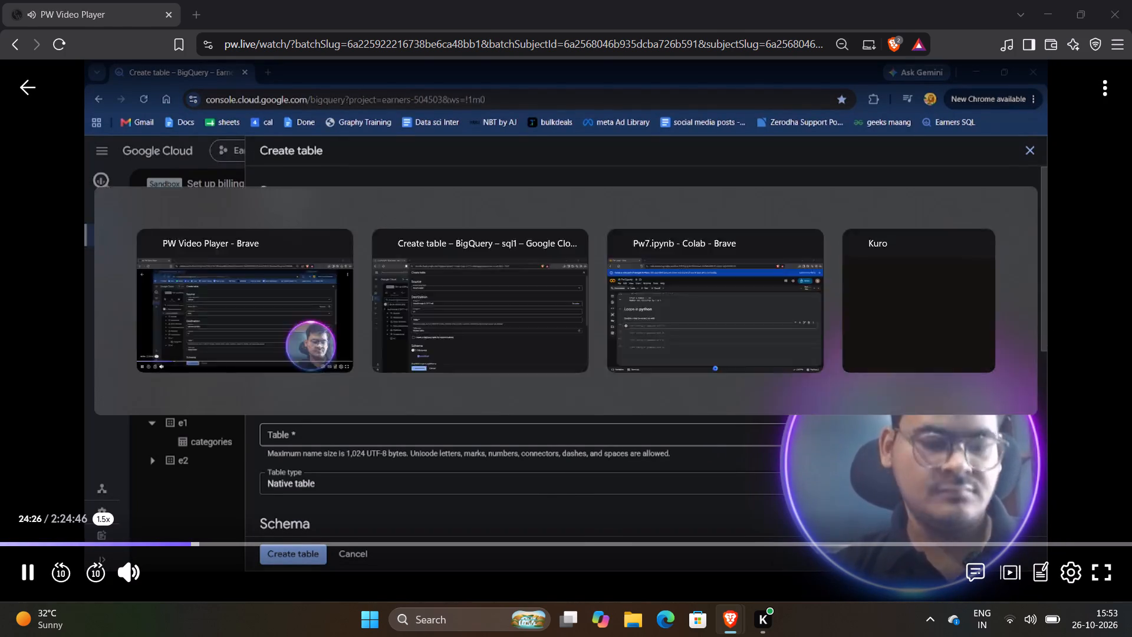
click(1025, 147)
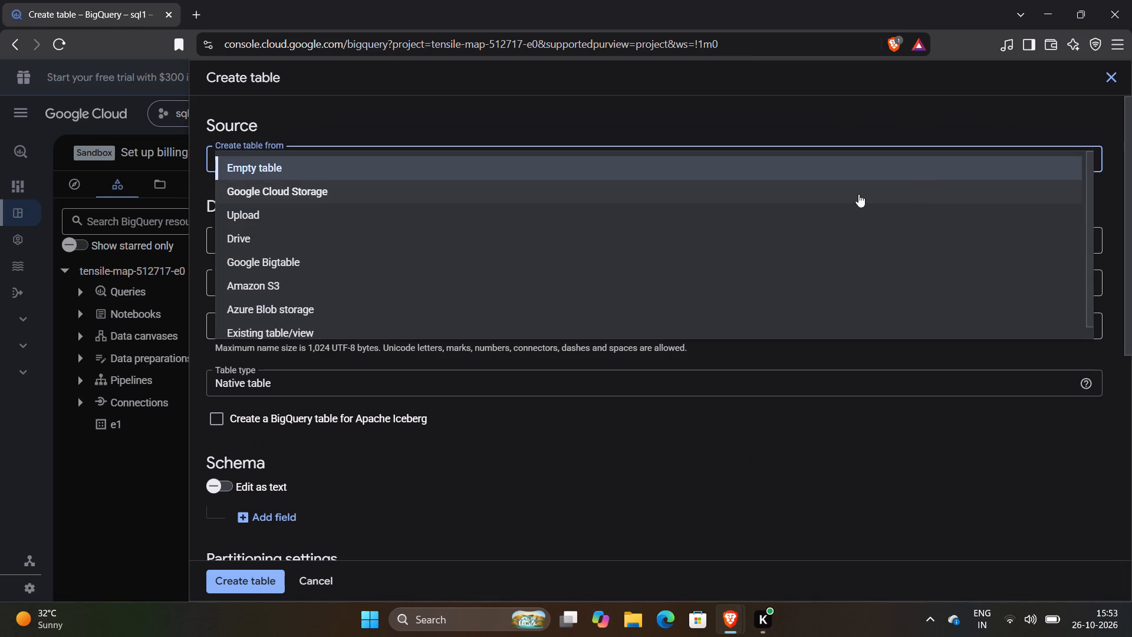
click(736, 214)
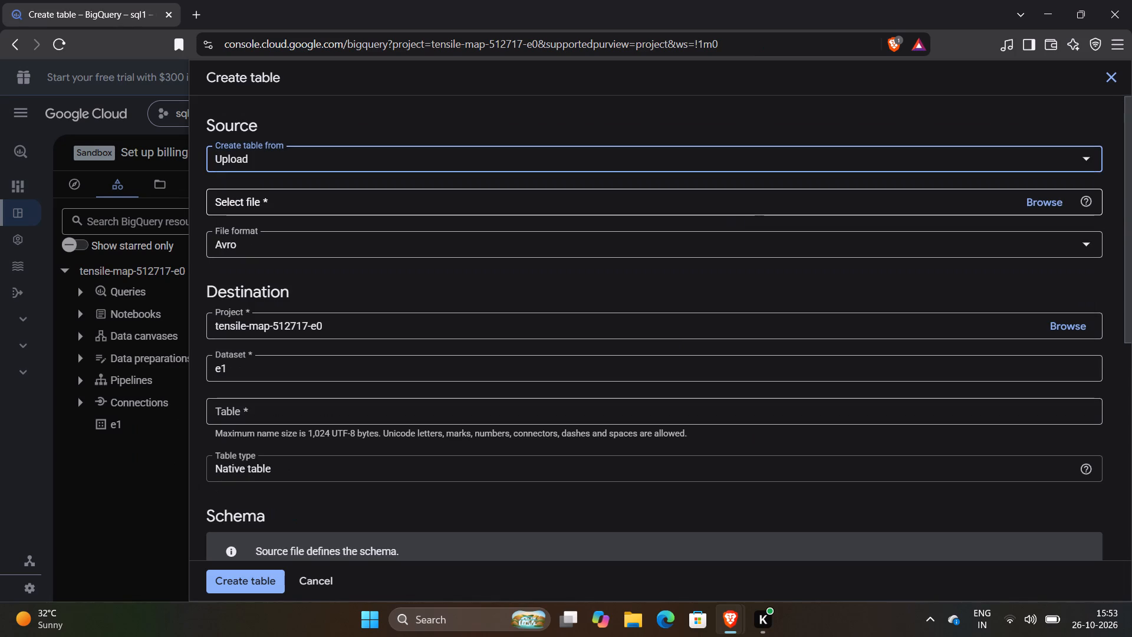
Switch to the lecture video and watch the explanation of the Create table form's upload source.
key(alt+Tab)
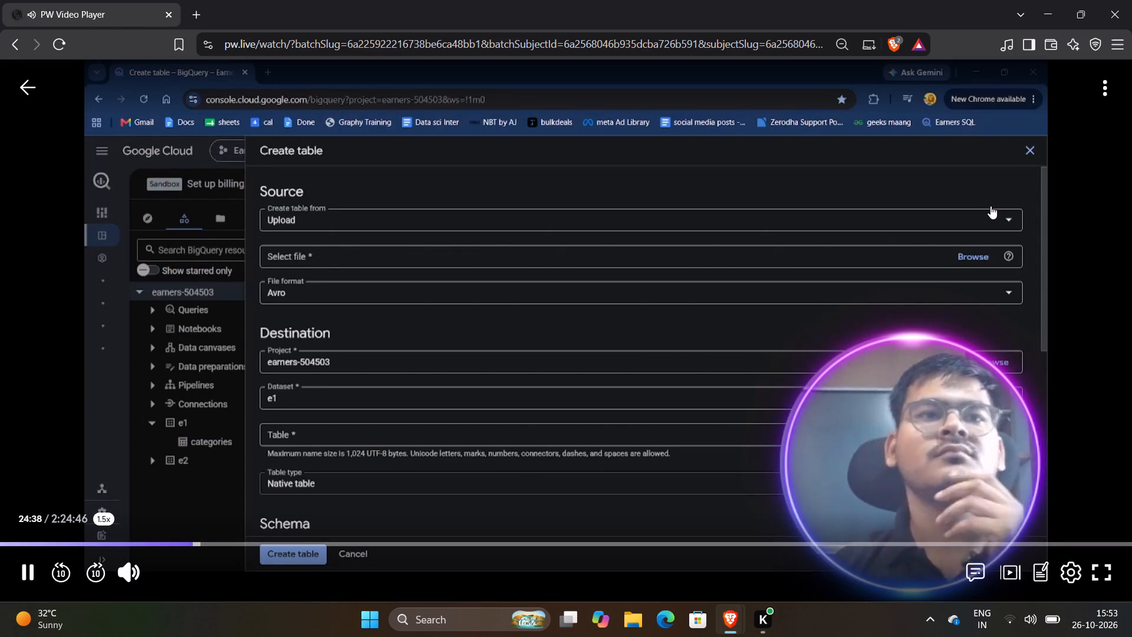
key(alt+Tab)
key(alt+Tab)
key(alt+Tab)
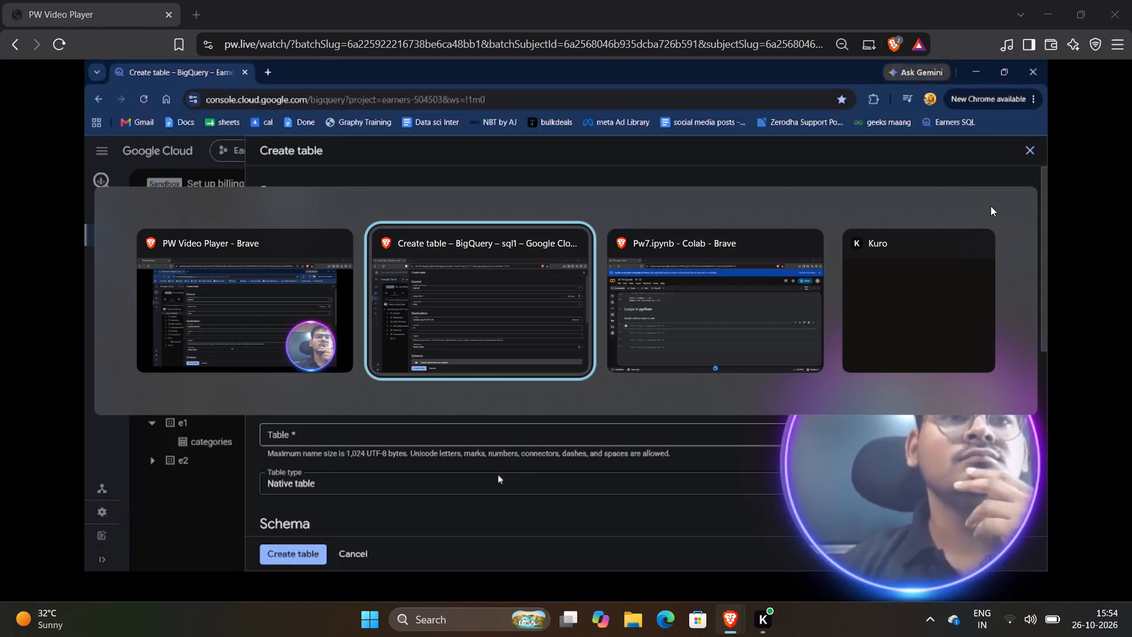
key(alt+Tab)
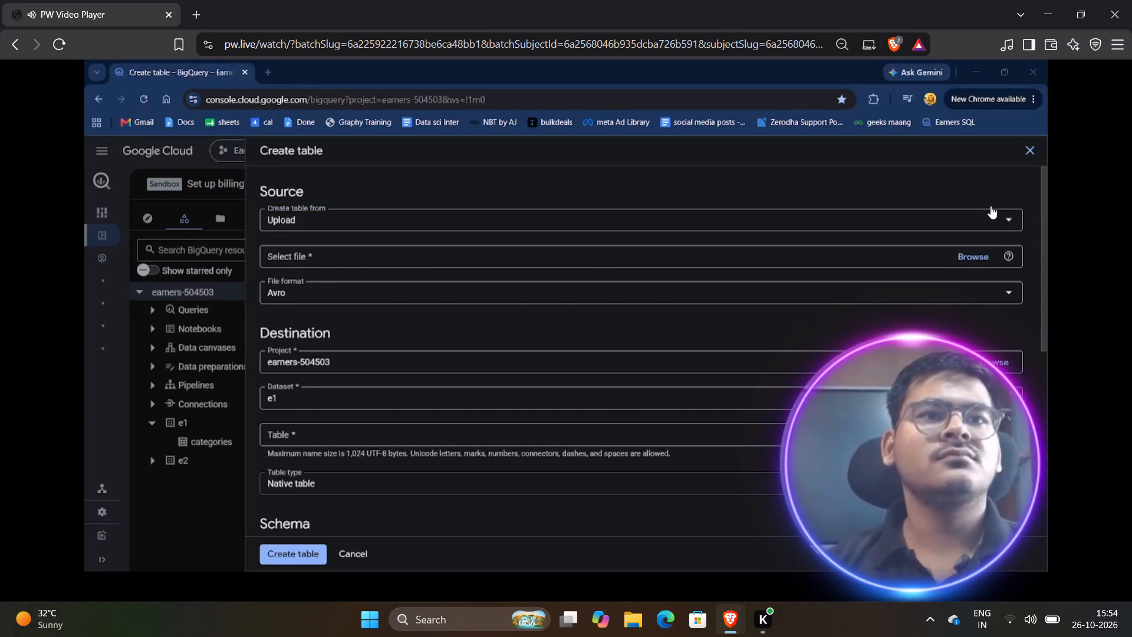
Return to the BigQuery window and choose categories.csv from the Telegram Desktop folder in Downloads as the new table's source file.
key(alt+Tab)
click(1059, 193)
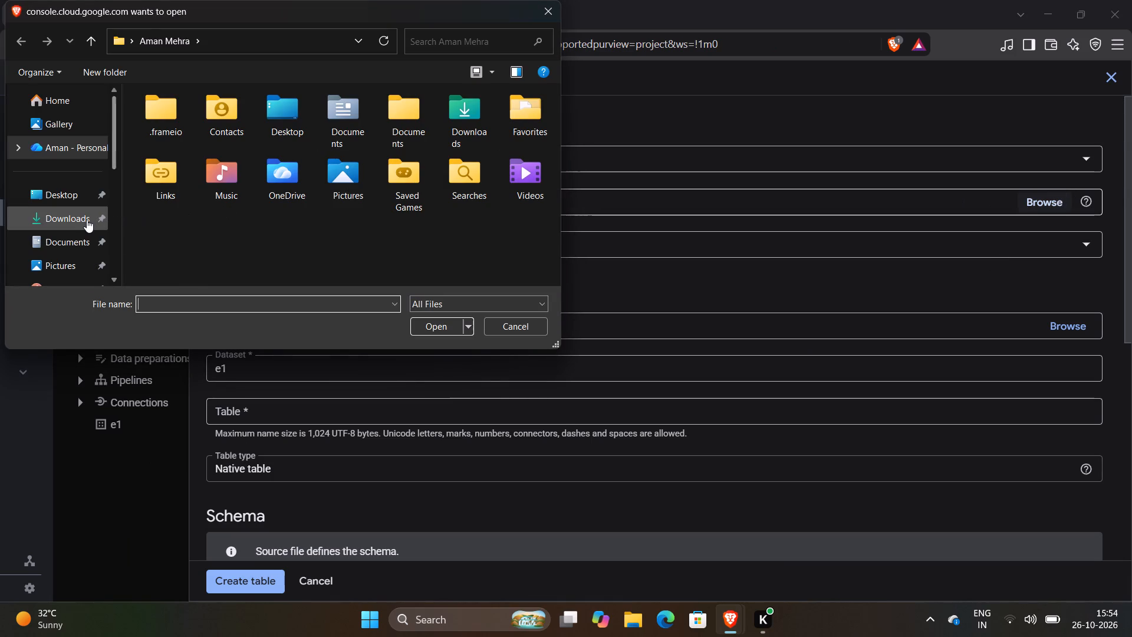
click(87, 219)
double_click(199, 161)
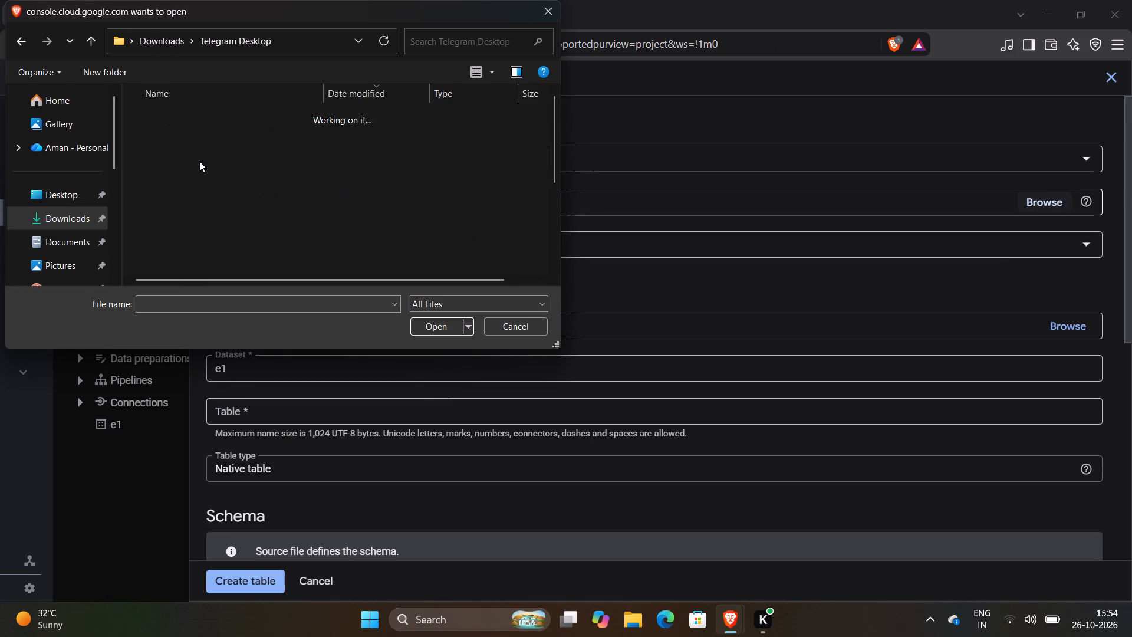
scroll(199, 161, down, 4)
scroll(199, 161, up, 4)
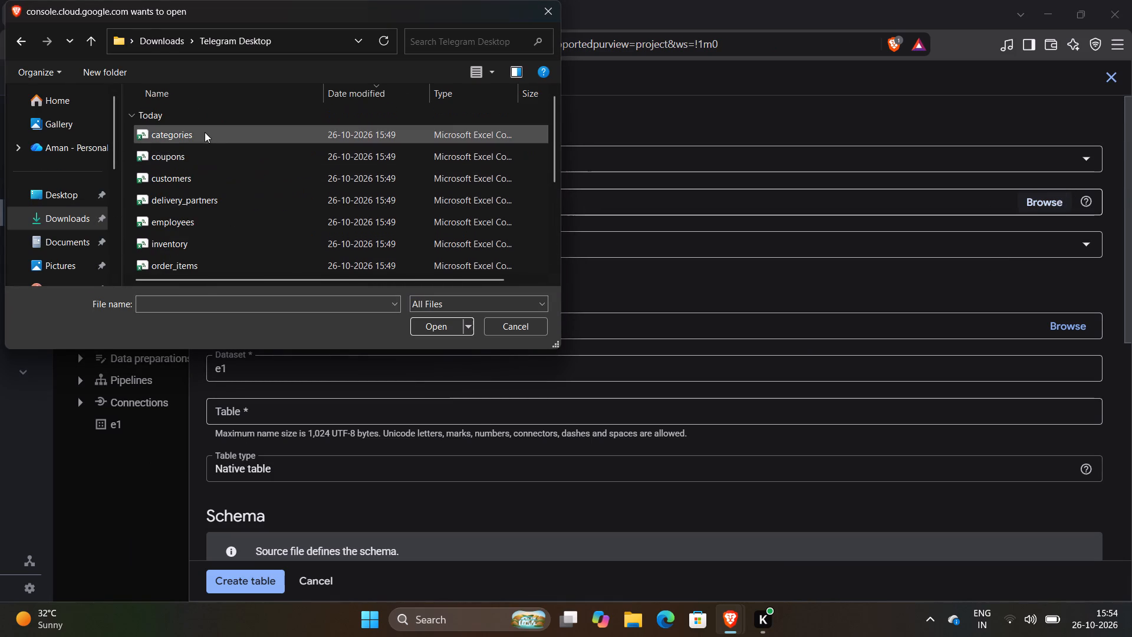
click(205, 132)
click(443, 326)
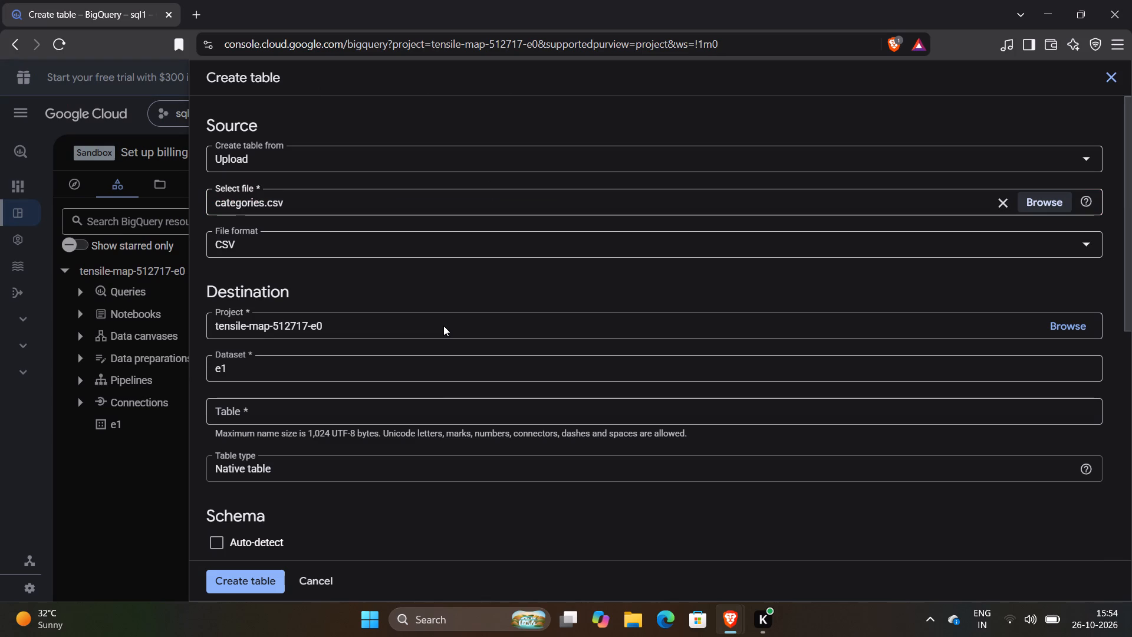
scroll(460, 410, down, 7)
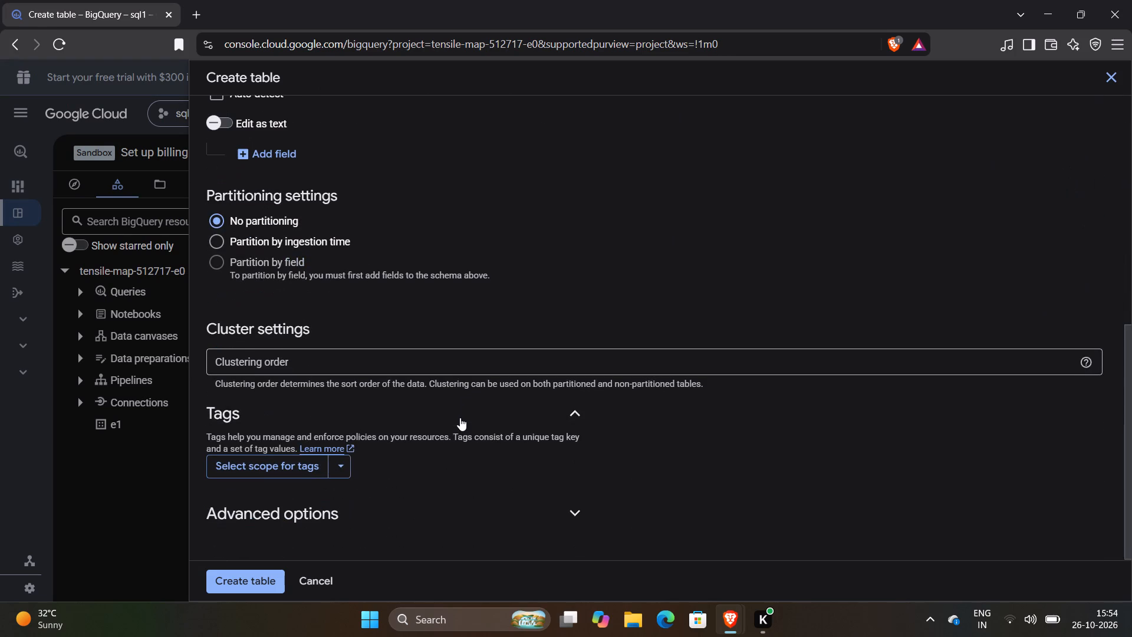
scroll(460, 418, up, 8)
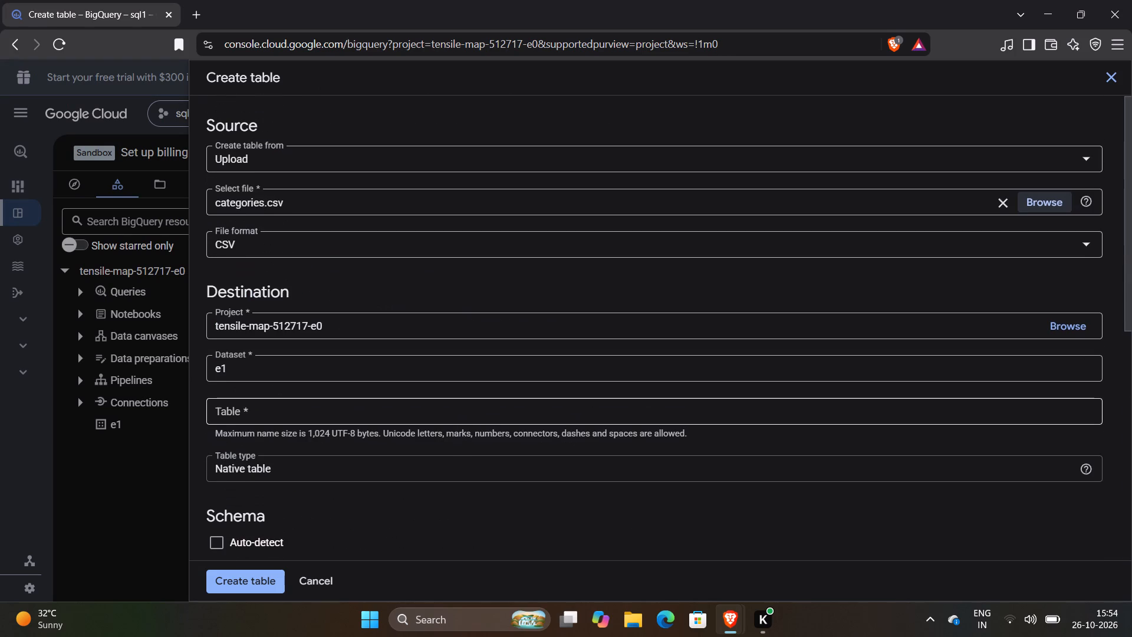
Switch to the lecture video and skip ahead to about 25:51 in the Create table explanation.
key(alt+Tab)
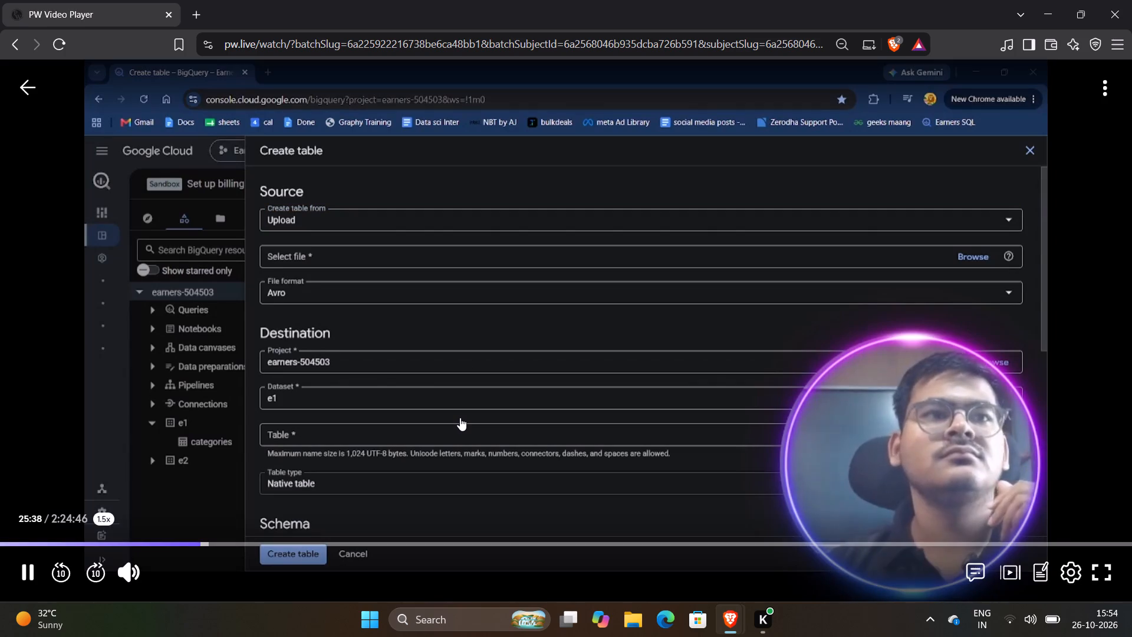
key(Right)
key(Right)
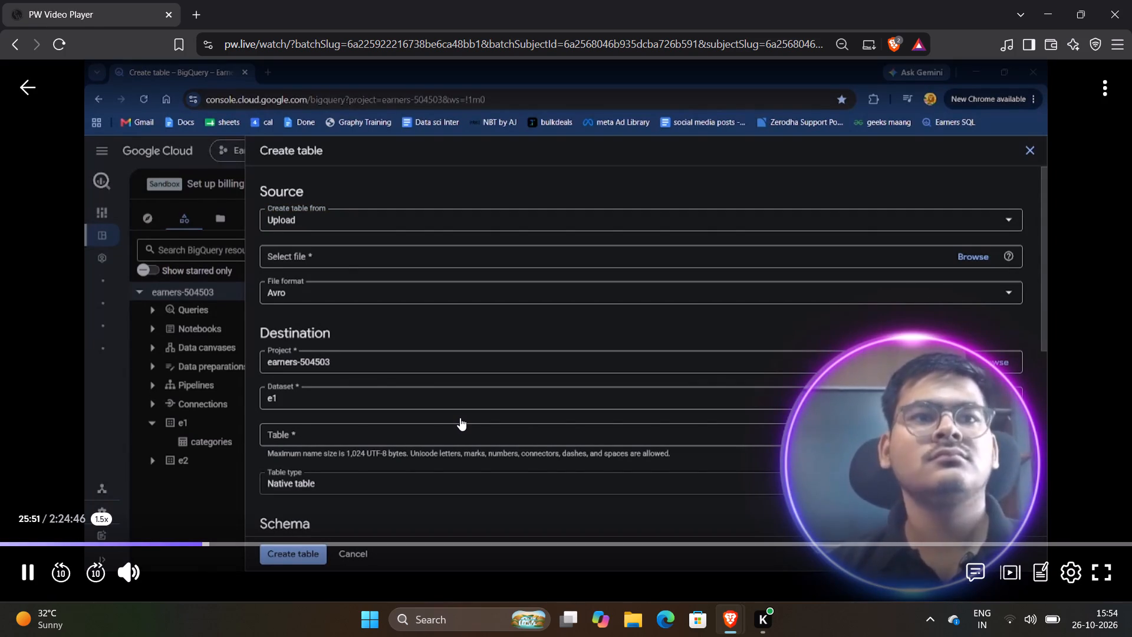
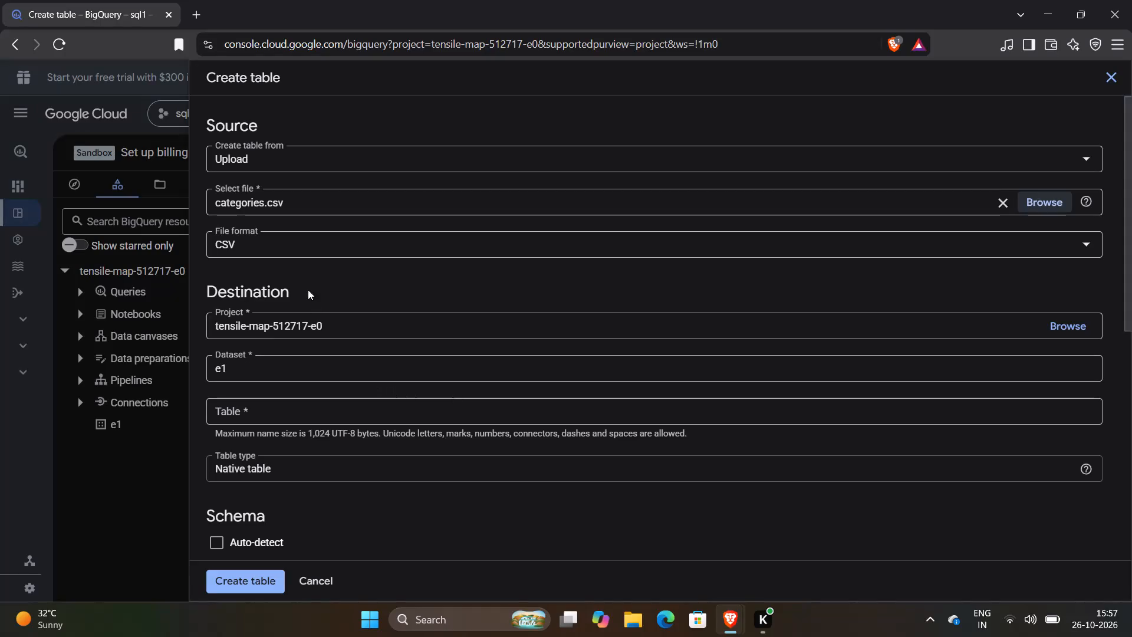
Name the table categories, enable schema auto-detection and create it in the e1 dataset from categories.csv.
drag(262, 203, 176, 203)
key(ctrl+c)
click(255, 413)
key(ctrl+v)
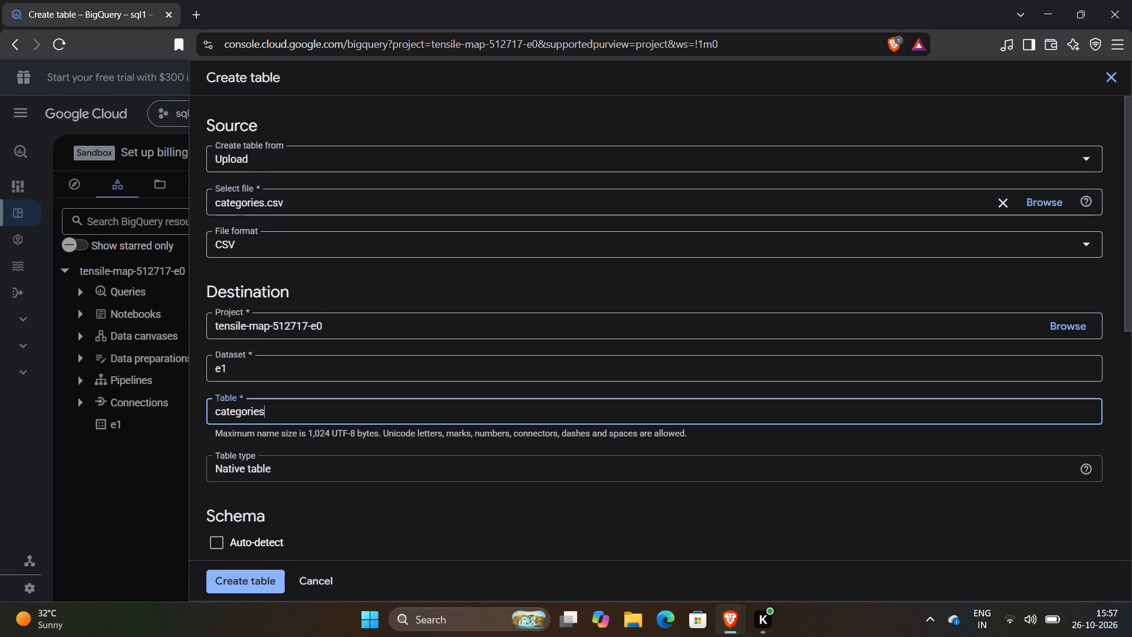
scroll(341, 458, down, 1)
click(224, 461)
scroll(404, 441, down, 6)
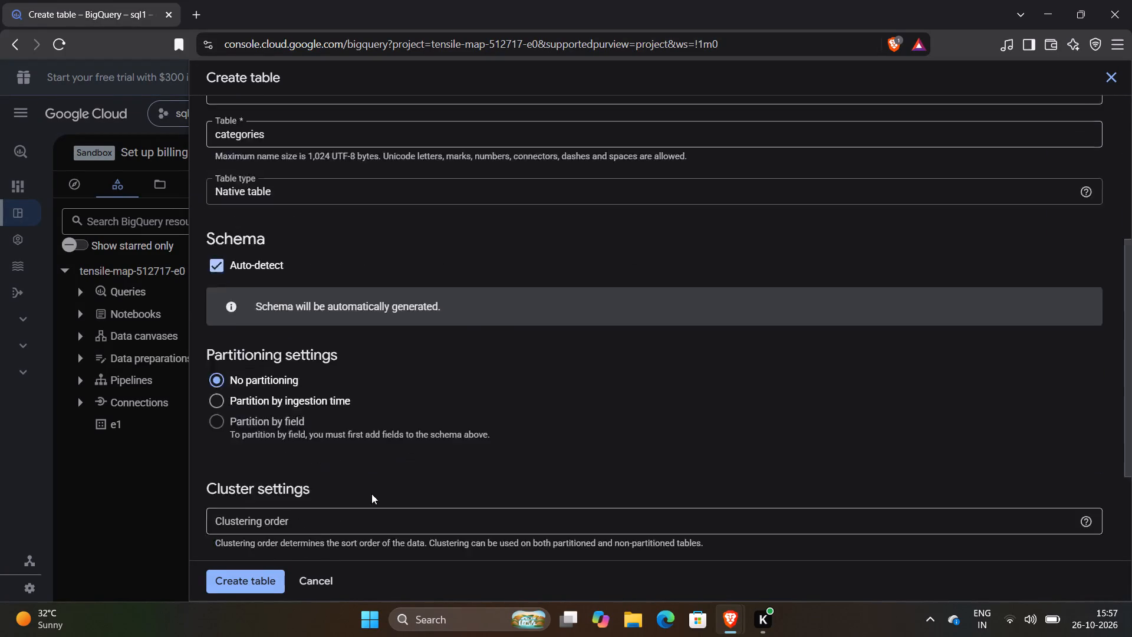
click(265, 578)
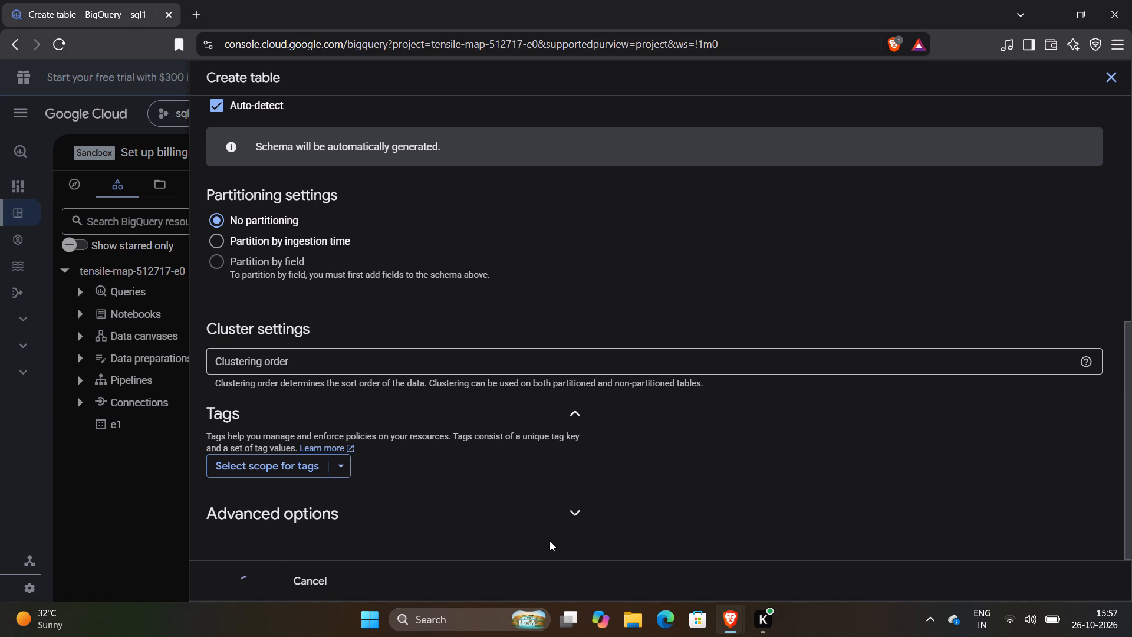
scroll(549, 536, down, 1)
scroll(549, 536, up, 5)
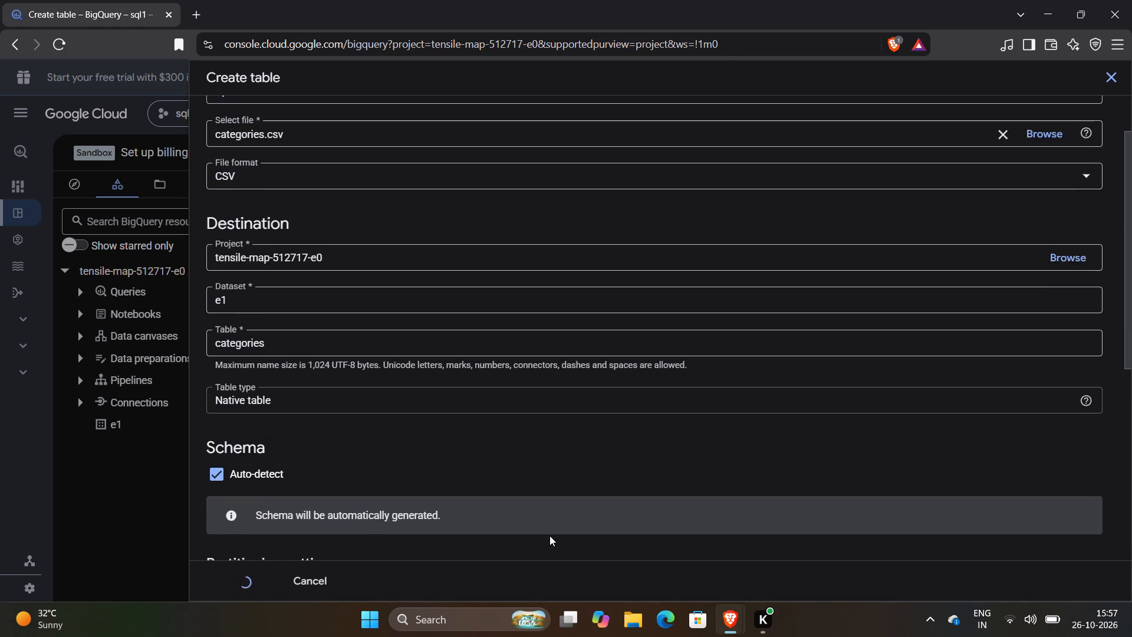
scroll(549, 536, up, 9)
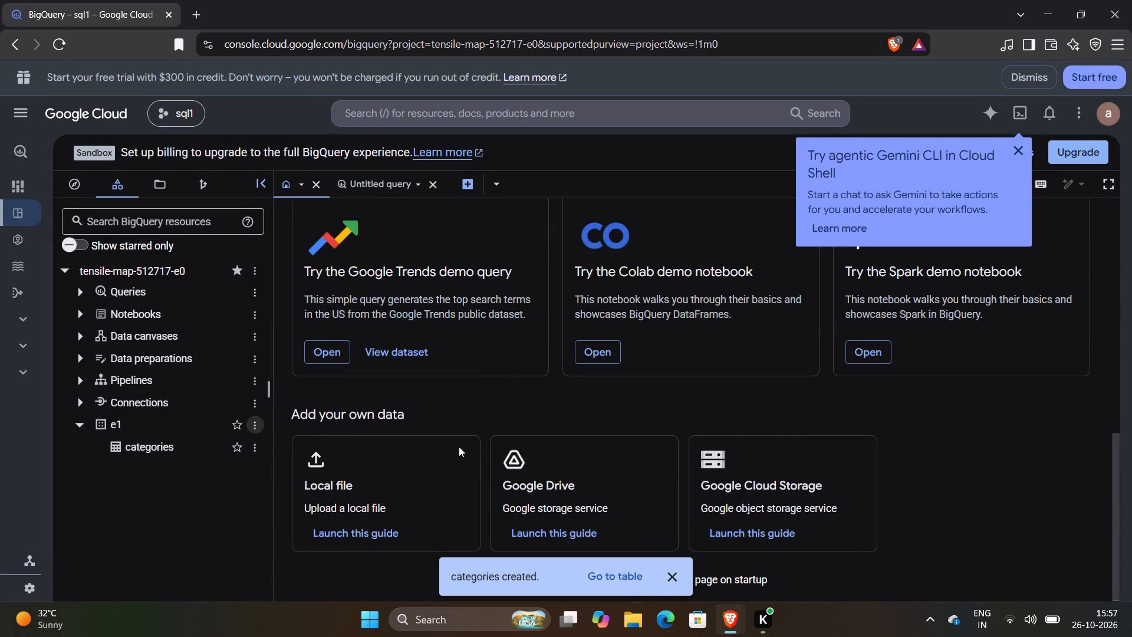
Start another table in the e1 dataset with Upload as the source and coupons.csv as the file.
click(256, 426)
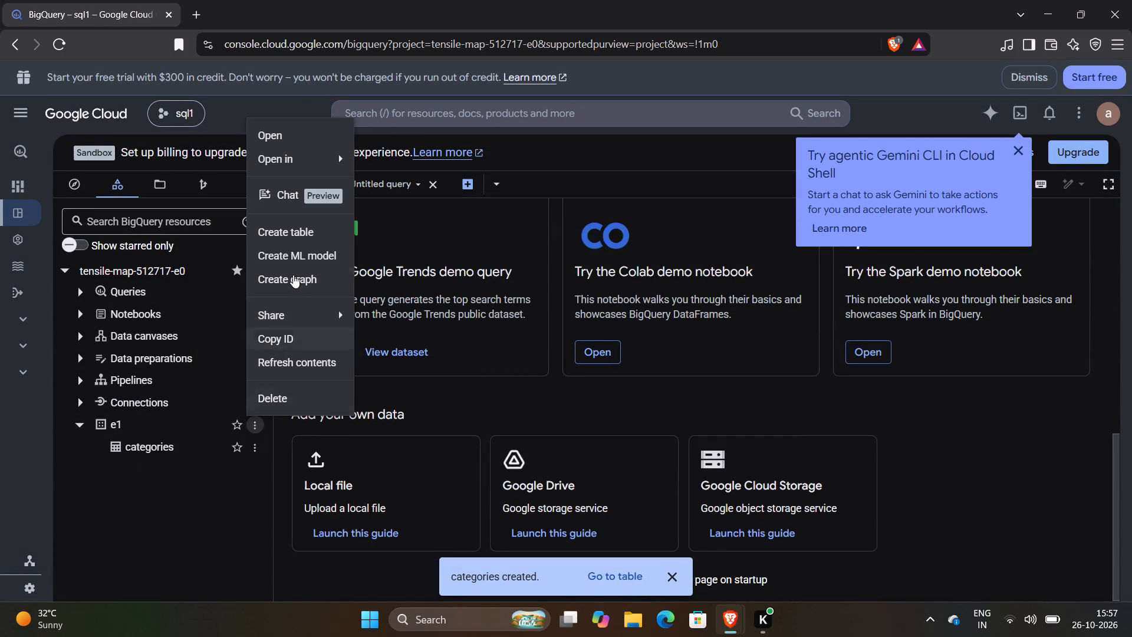
click(290, 237)
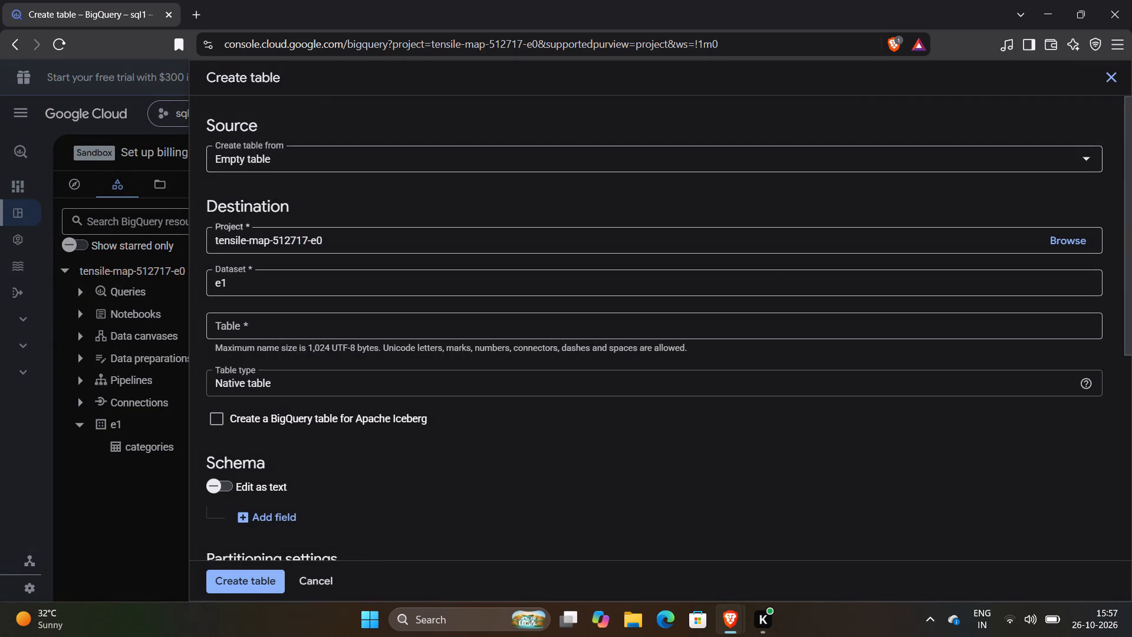
click(642, 152)
click(550, 206)
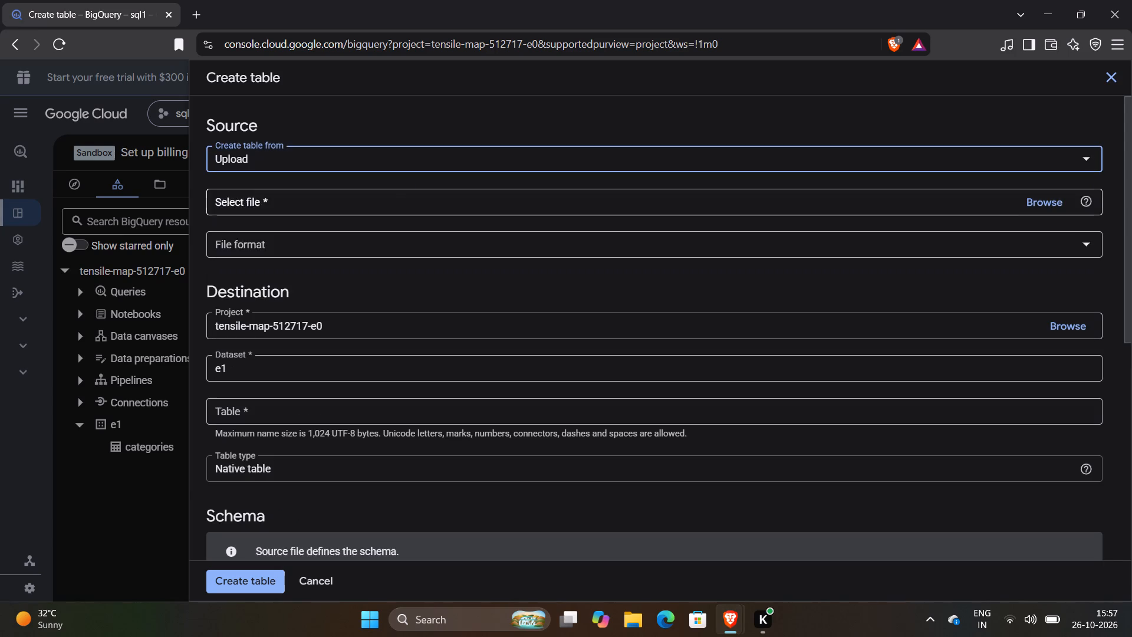
click(390, 196)
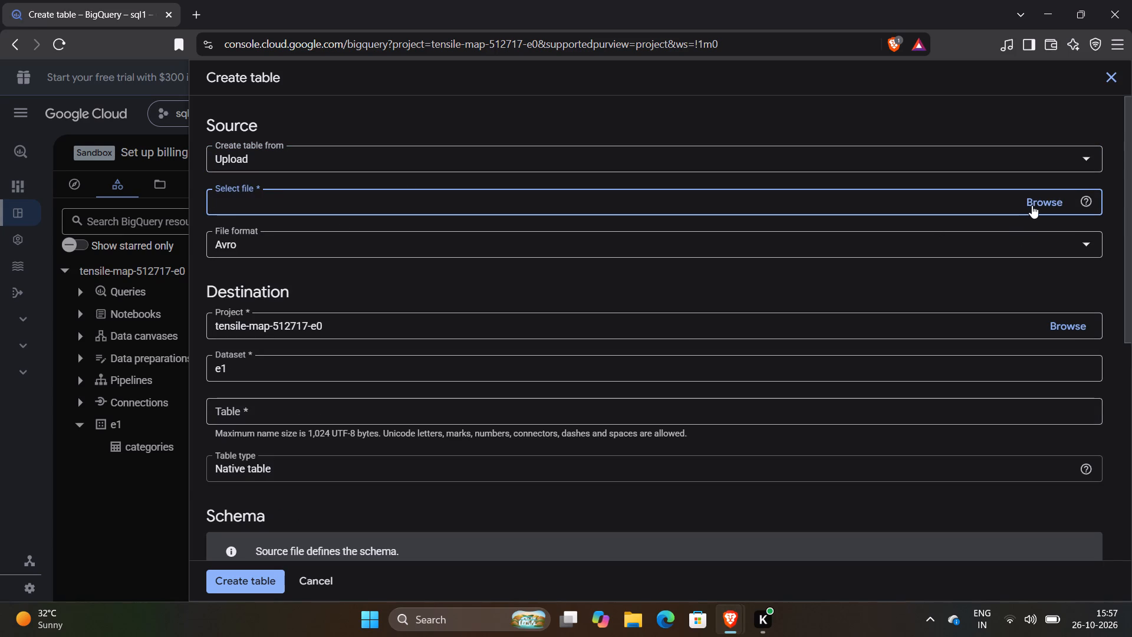
click(1032, 205)
click(157, 151)
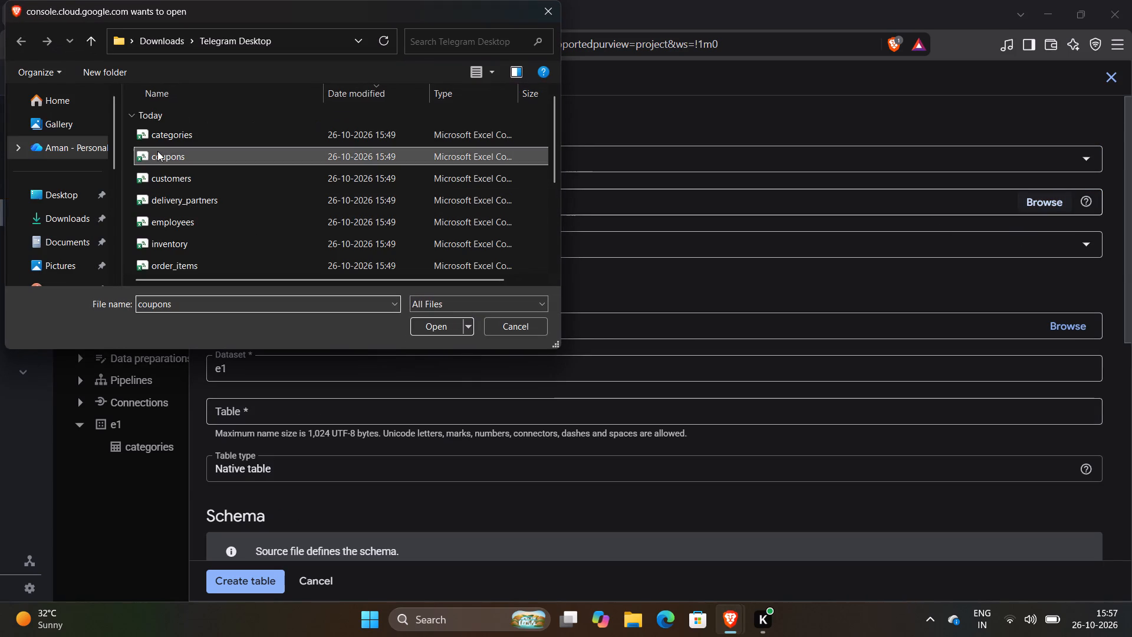
click(421, 326)
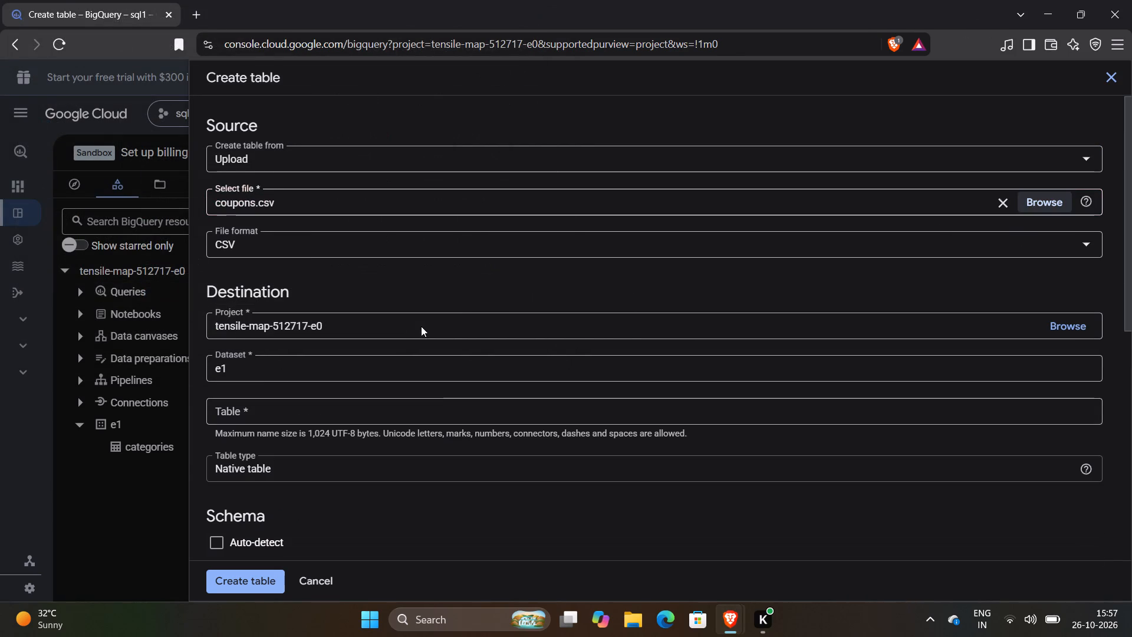
Name the table coupons, enable schema auto-detection and create it.
click(314, 405)
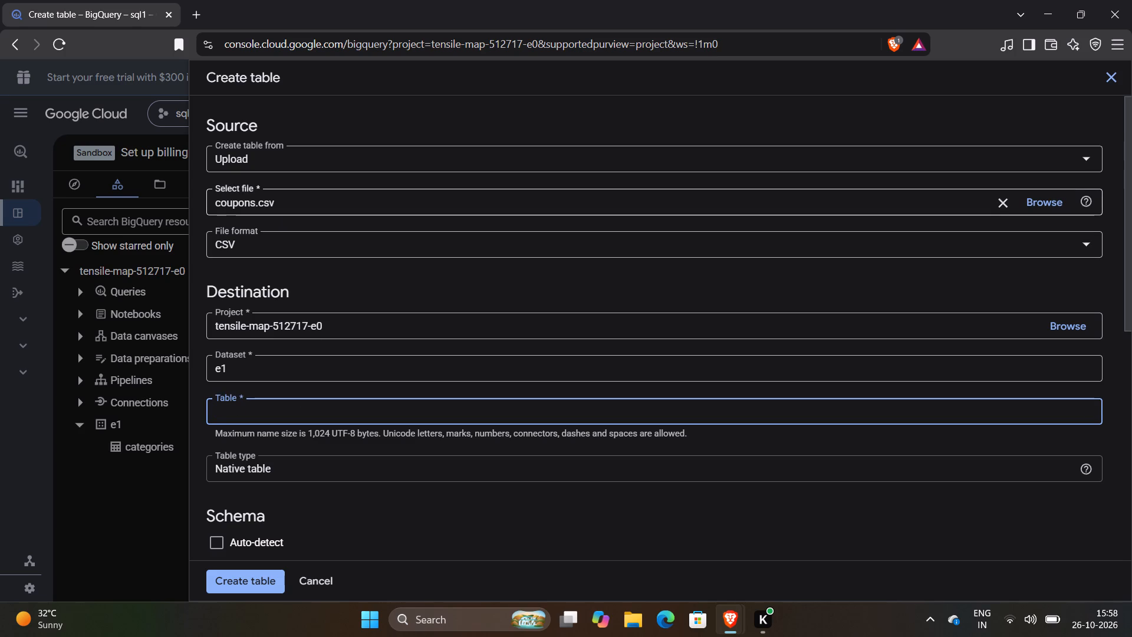
drag(284, 201, 118, 203)
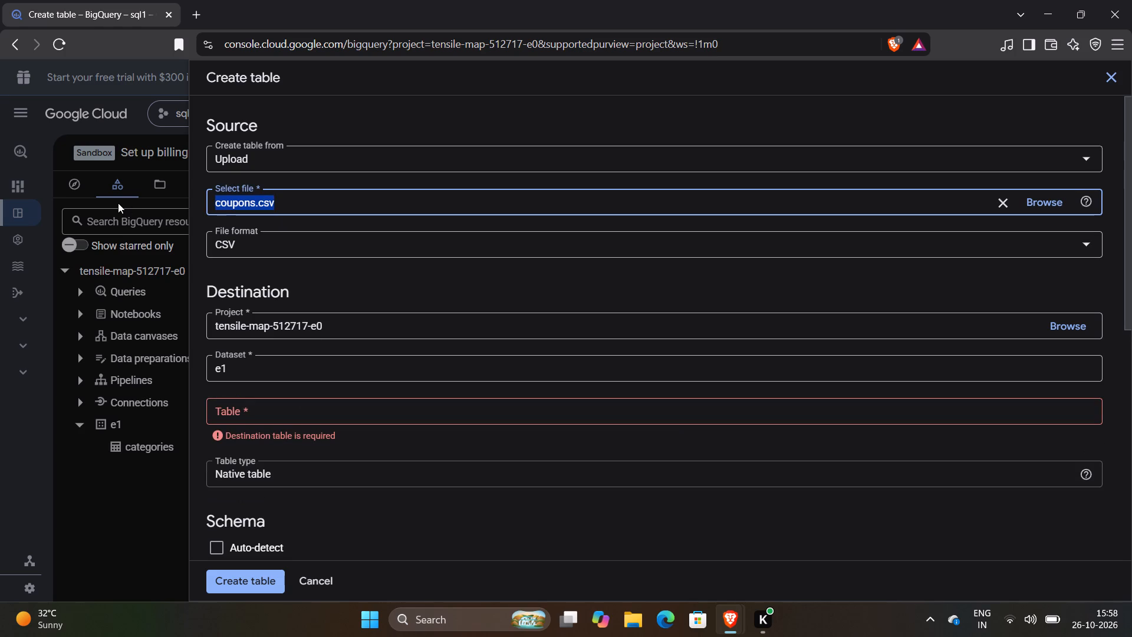
key(ctrl+c)
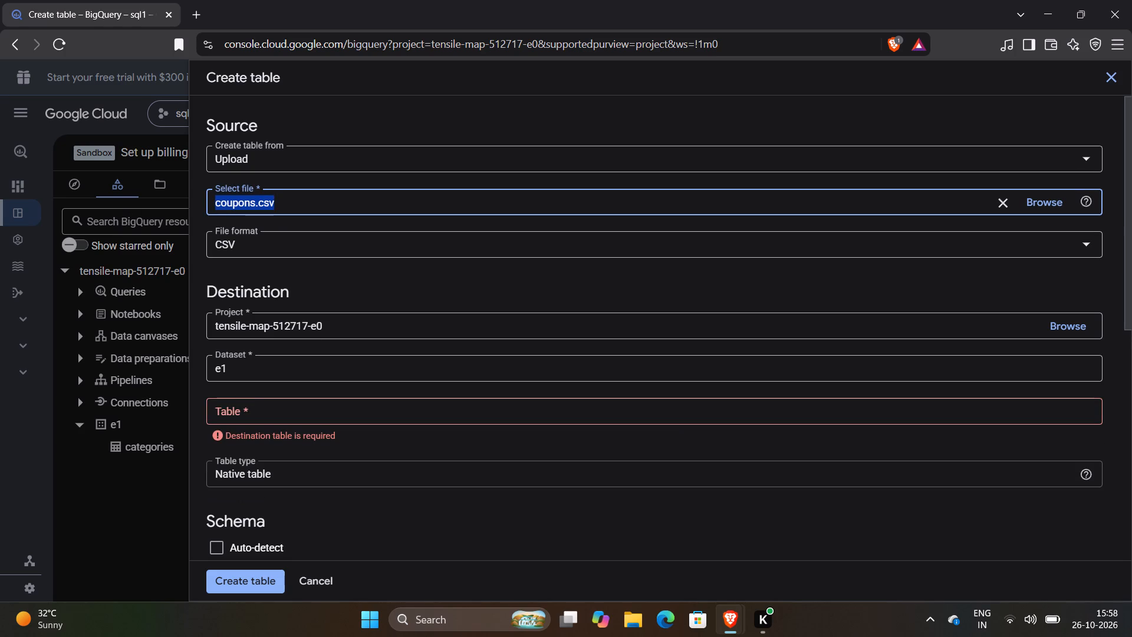
click(243, 420)
key(ctrl+v)
key(ctrl+BackSpace)
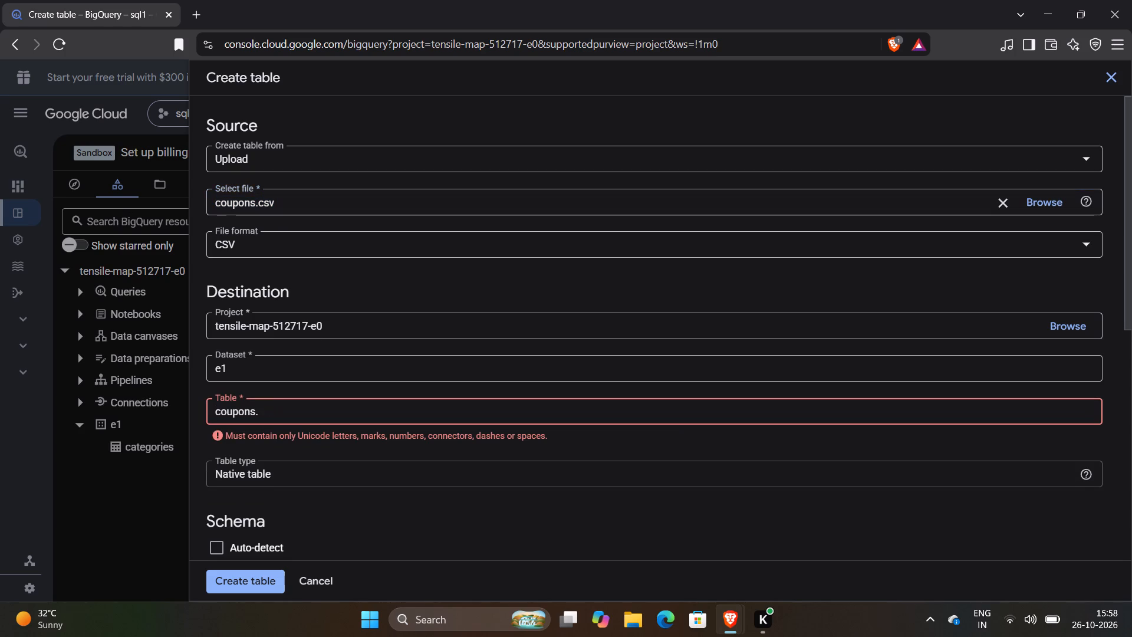
key(BackSpace)
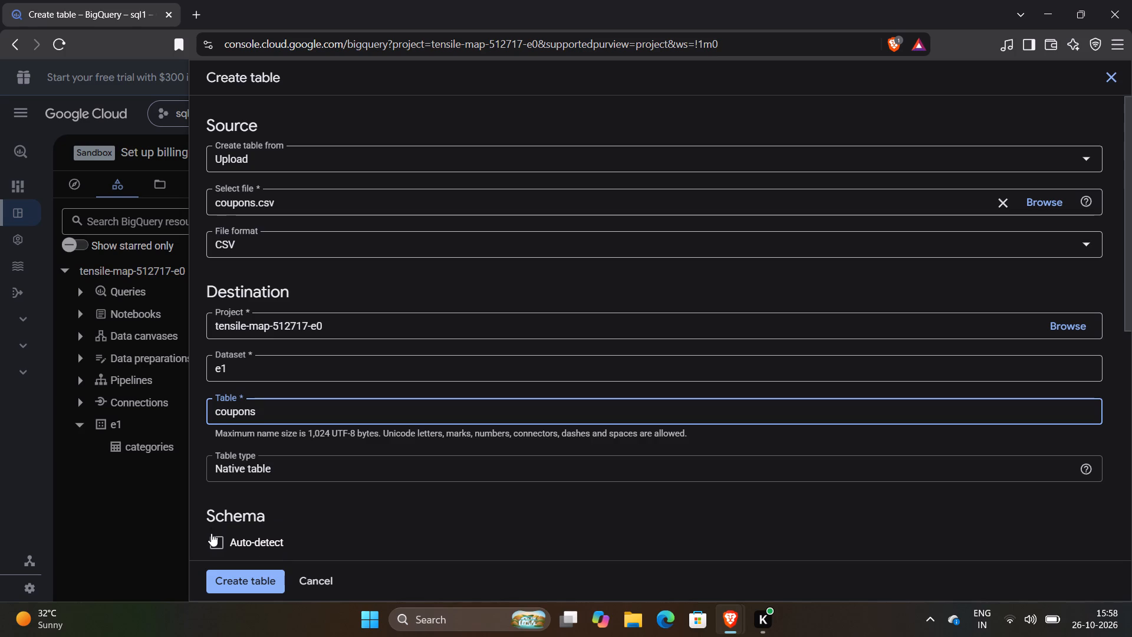
click(213, 534)
click(243, 577)
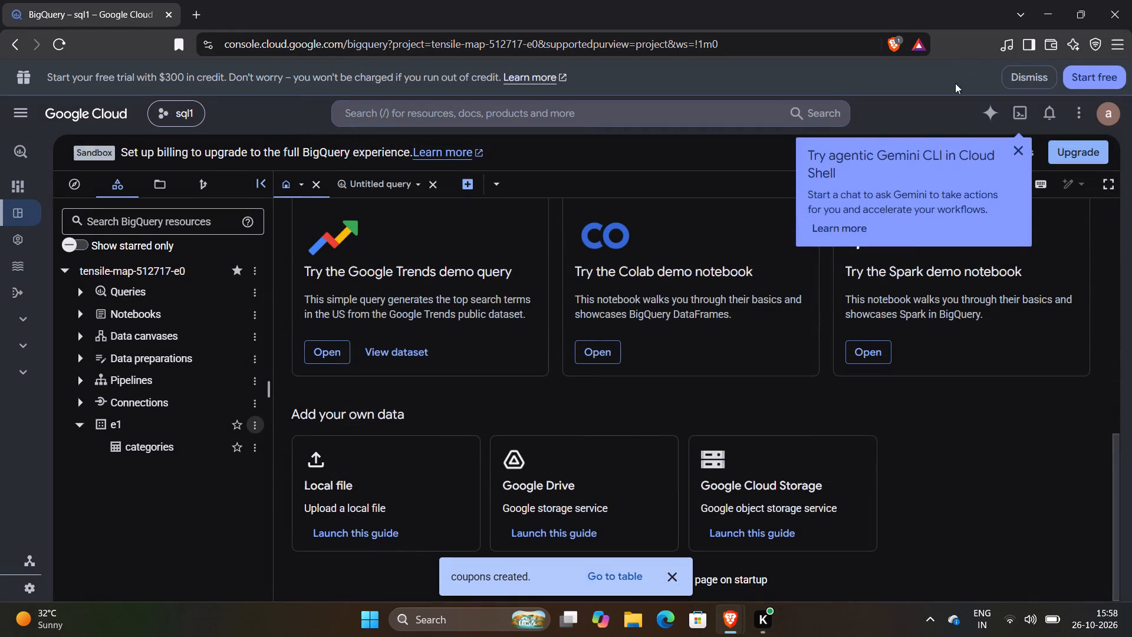
Start another table in the e1 dataset with Upload as the source and customers.csv as the file.
click(251, 429)
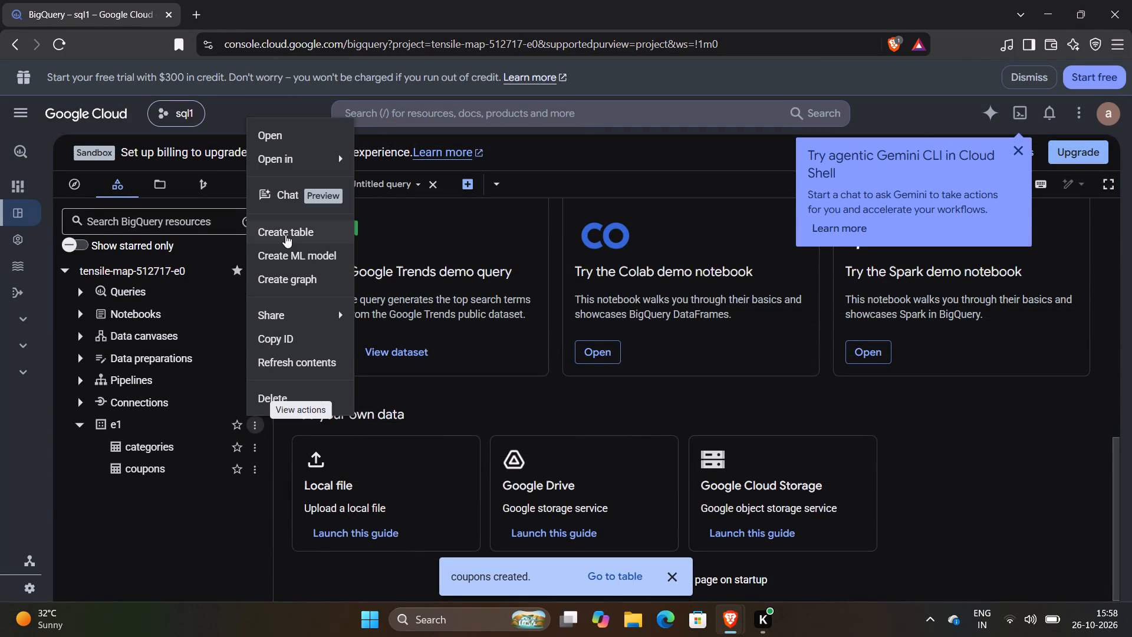
click(291, 231)
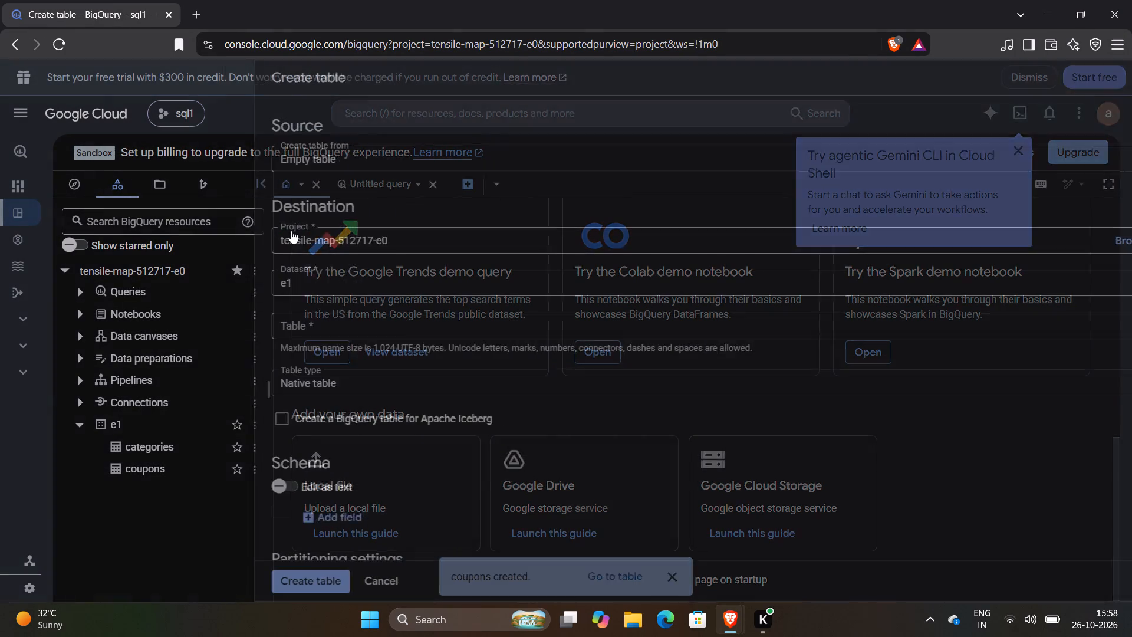
click(299, 161)
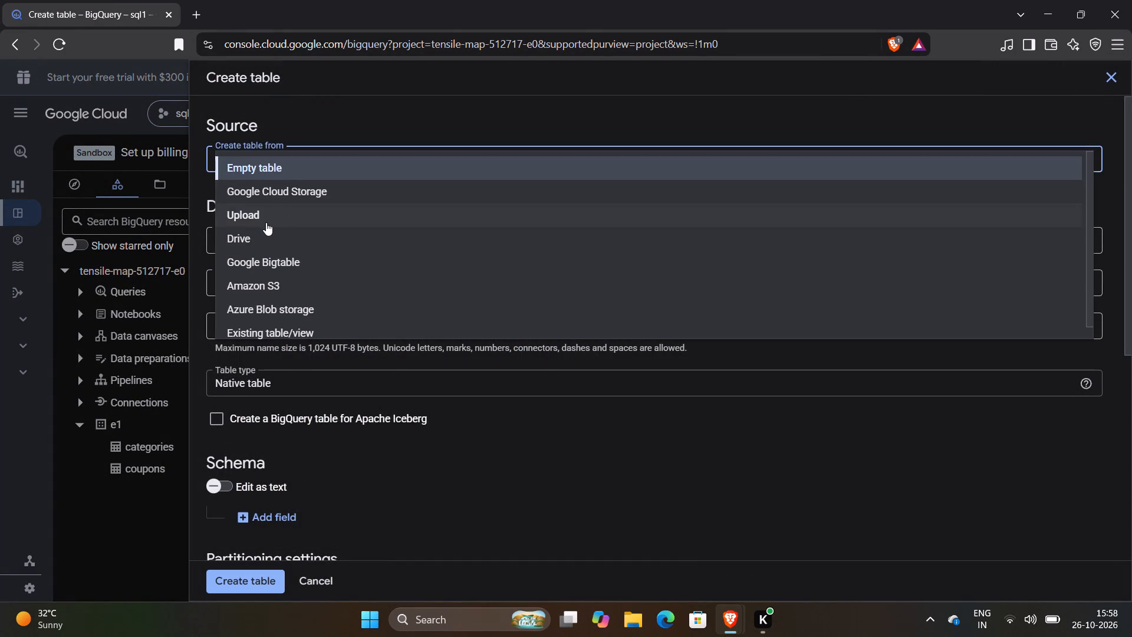
click(266, 222)
click(620, 198)
click(1019, 203)
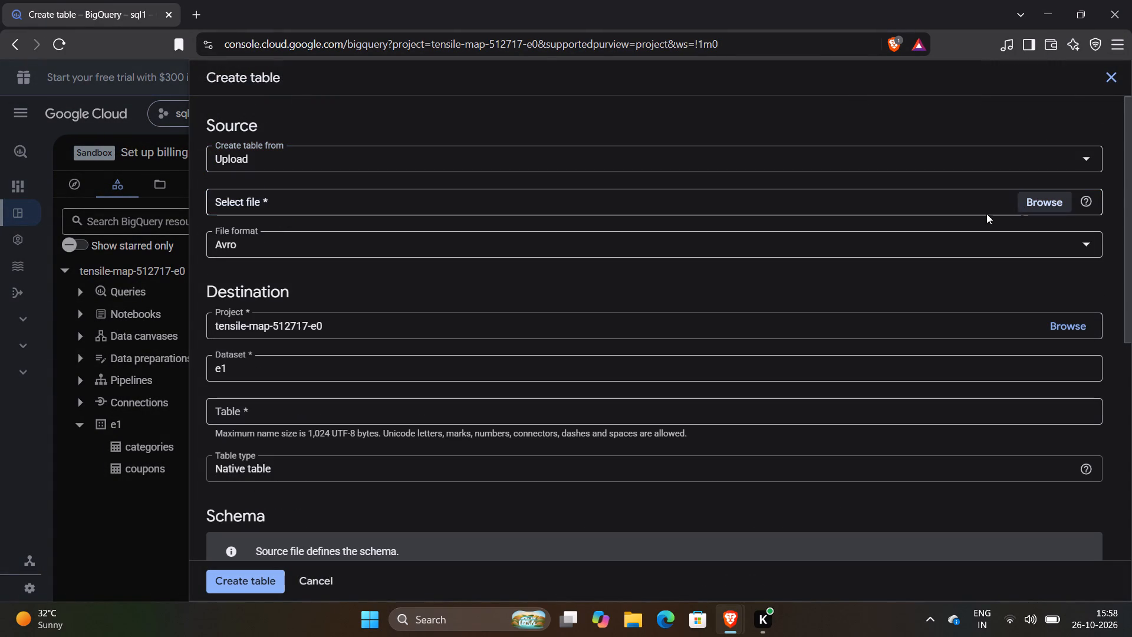
click(246, 182)
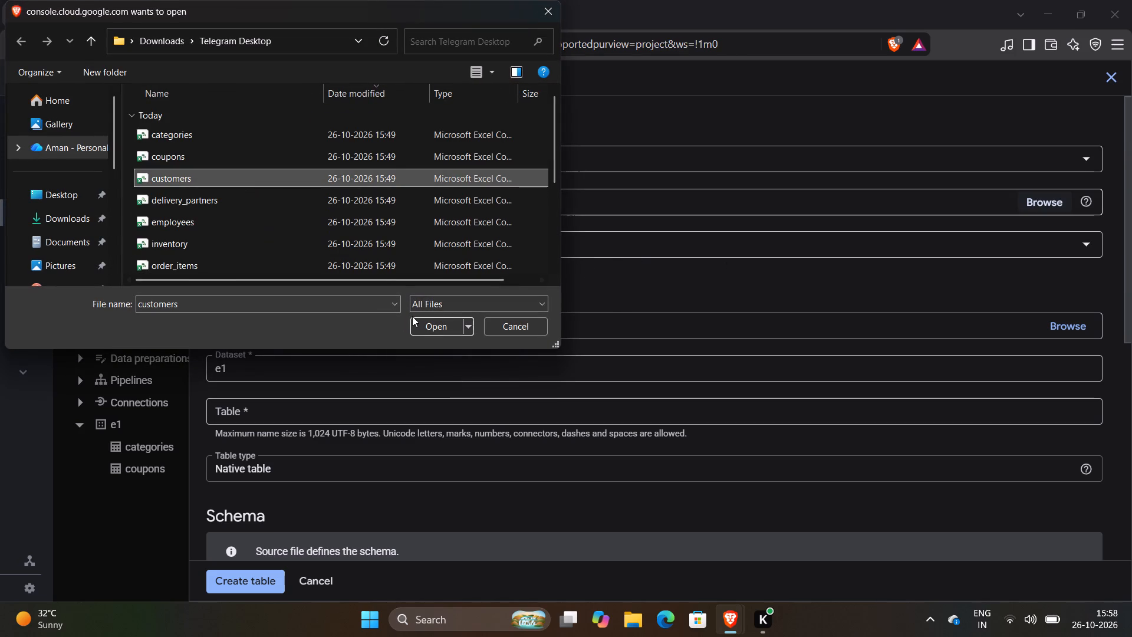
click(437, 327)
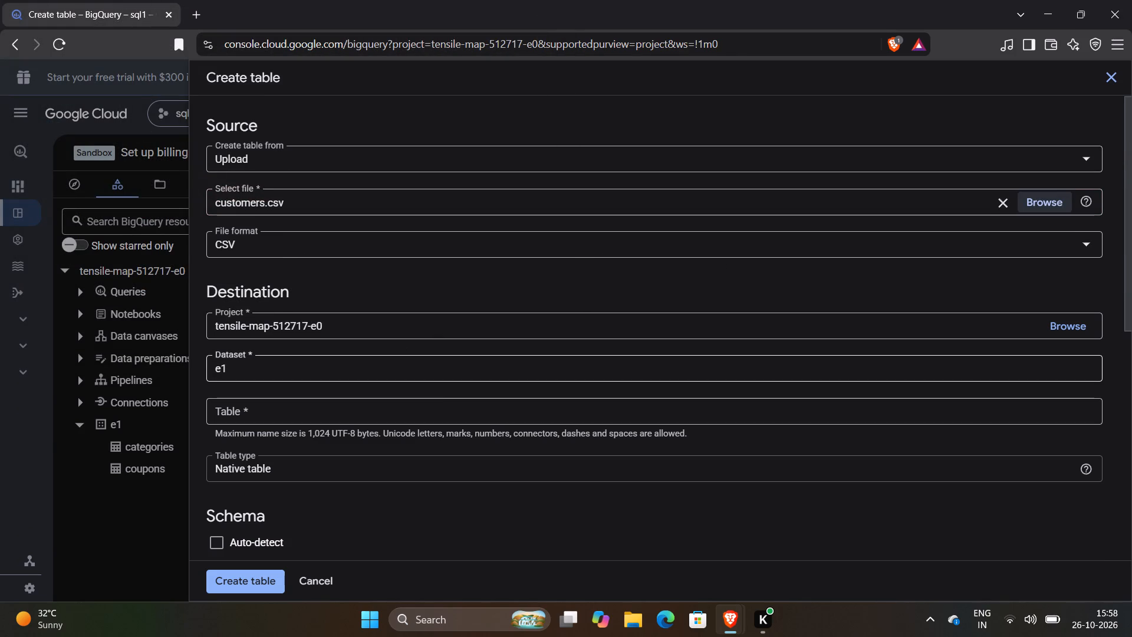
Name the table customers, enable schema auto-detection and create it.
drag(263, 204, 131, 199)
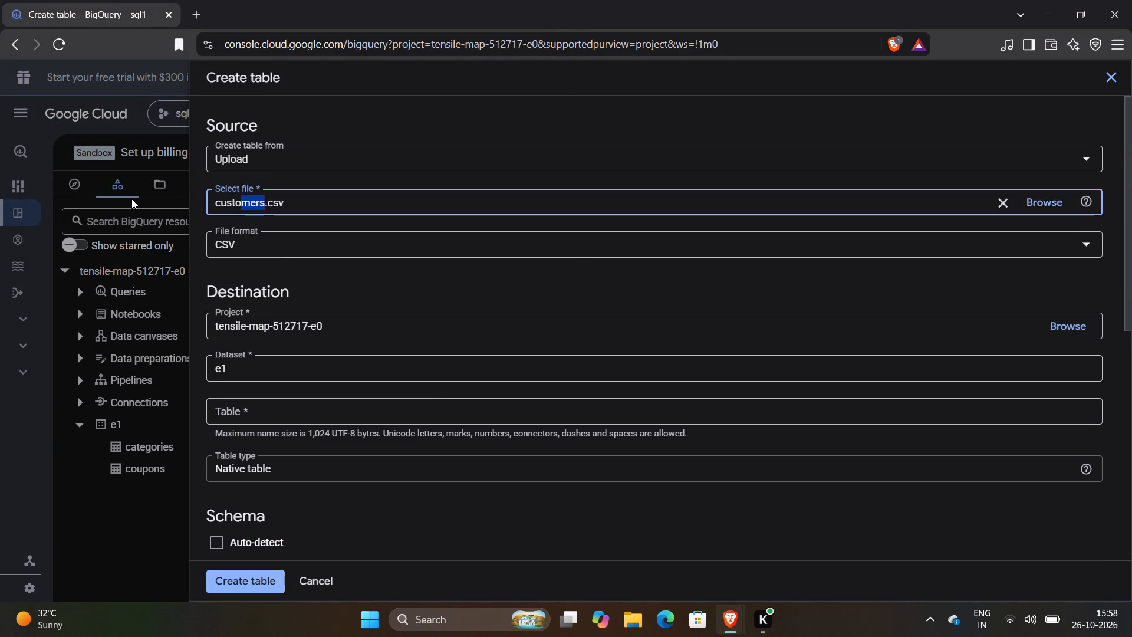
key(ctrl+c)
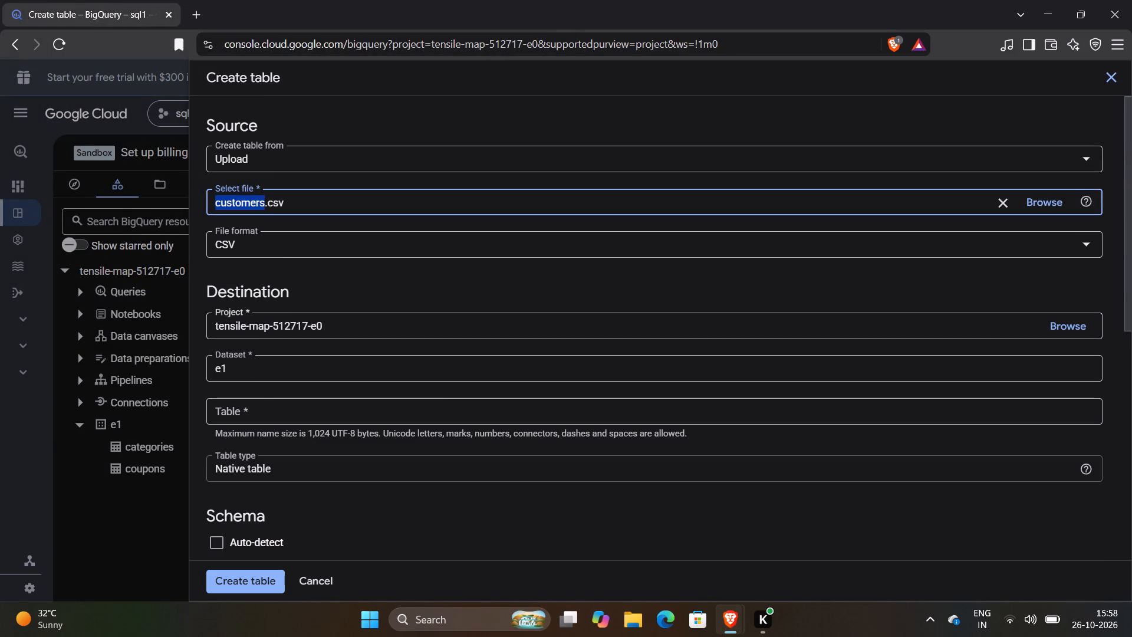
click(254, 406)
key(ctrl+v)
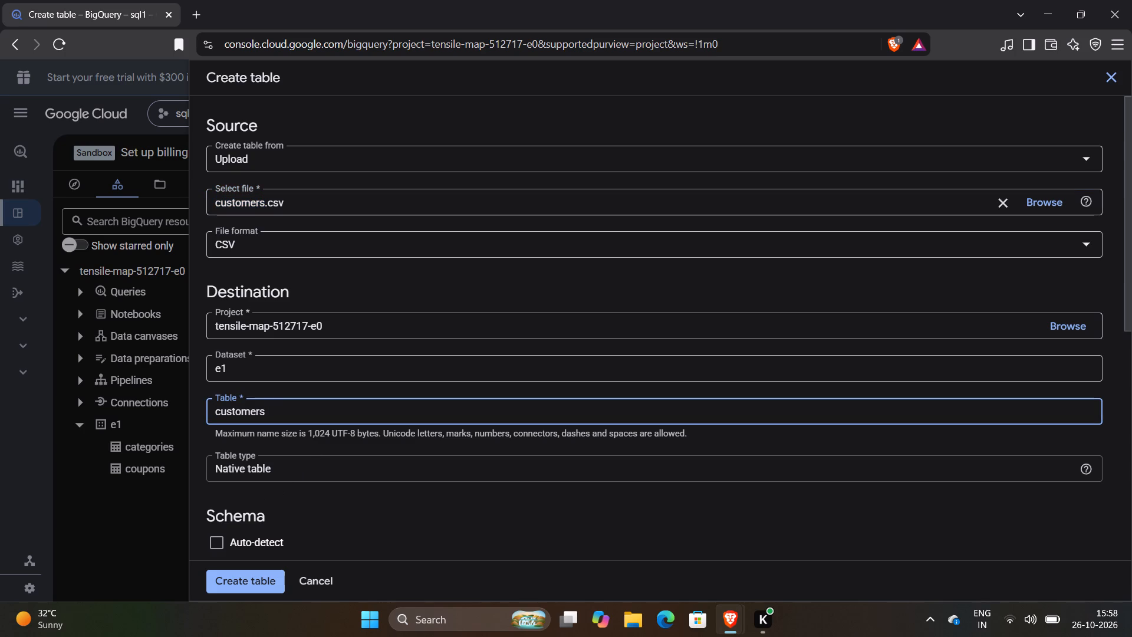
click(215, 547)
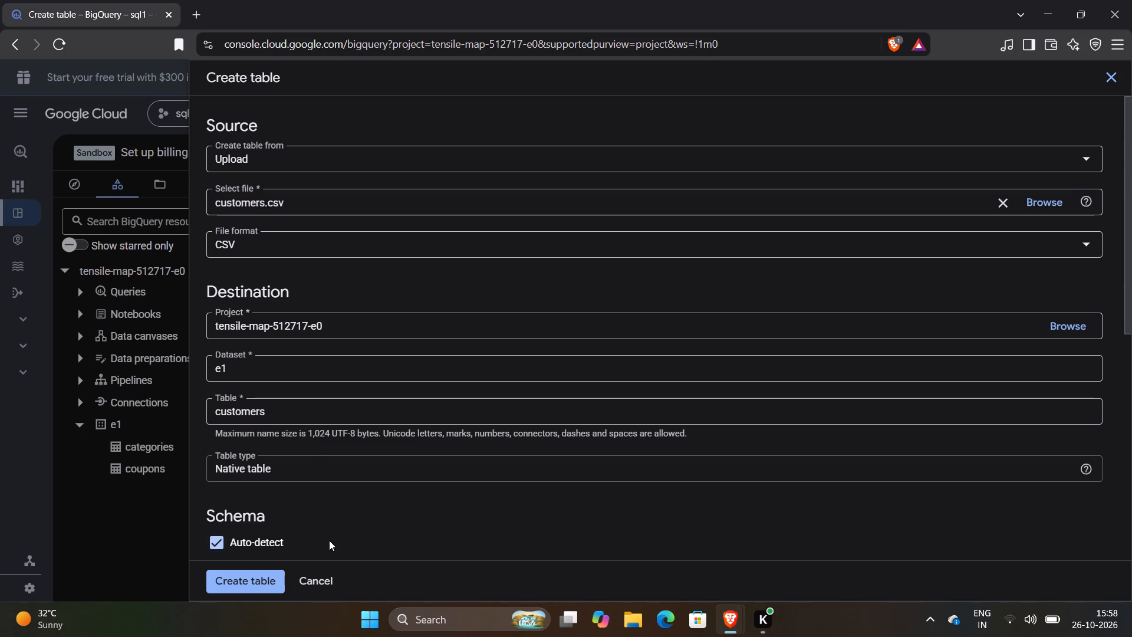
click(254, 585)
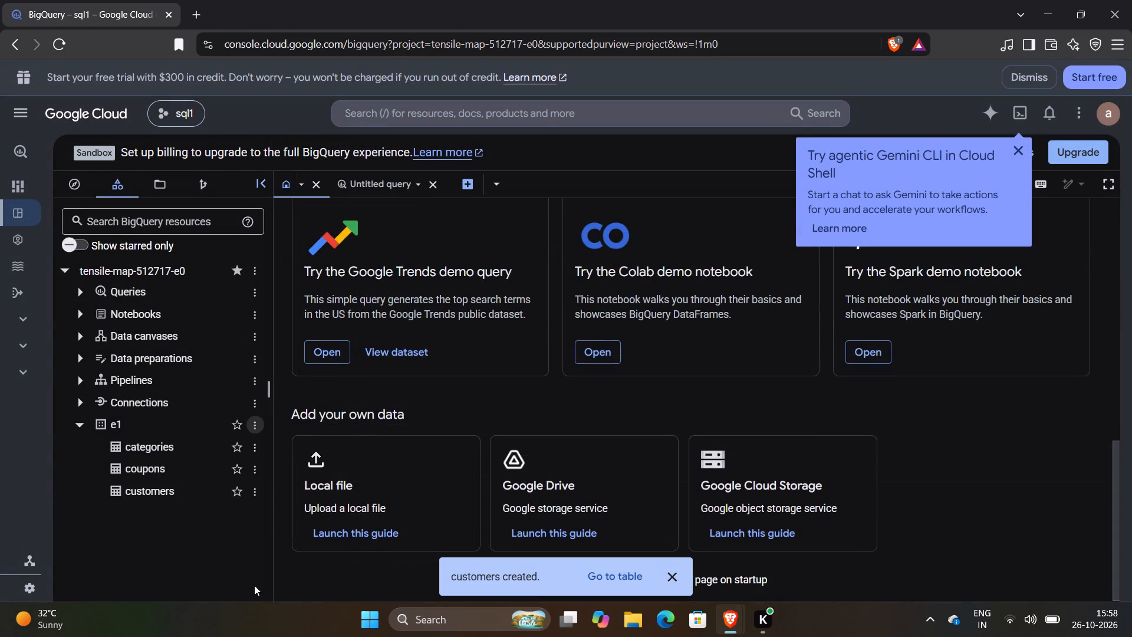
Start another table in the e1 dataset with Upload as the source and delivery_partners.csv as the file.
click(255, 421)
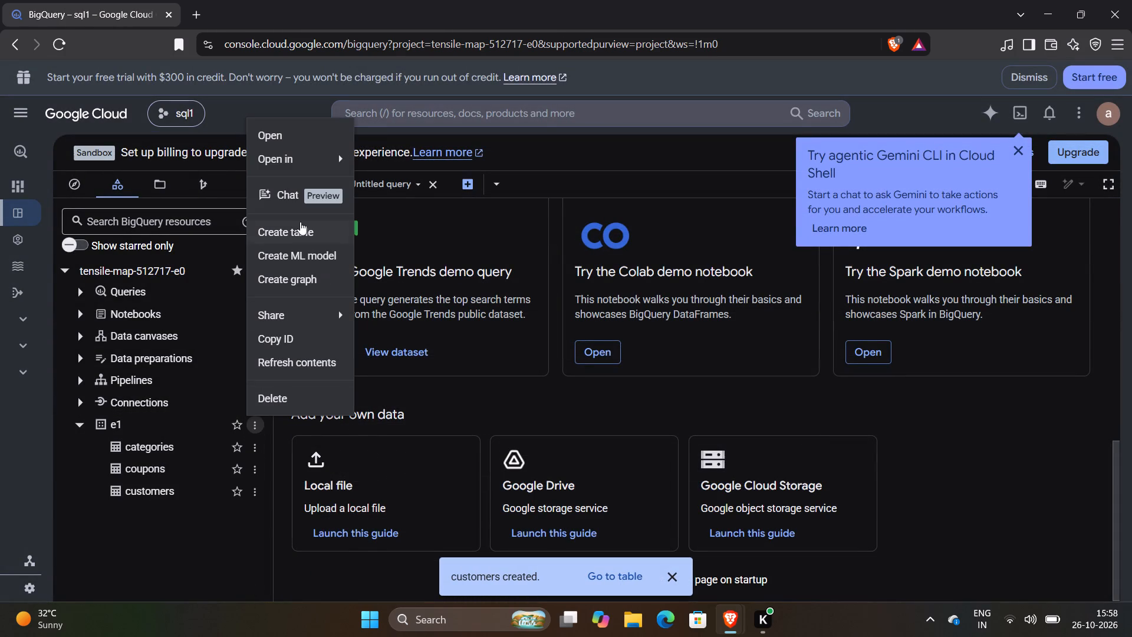
click(294, 224)
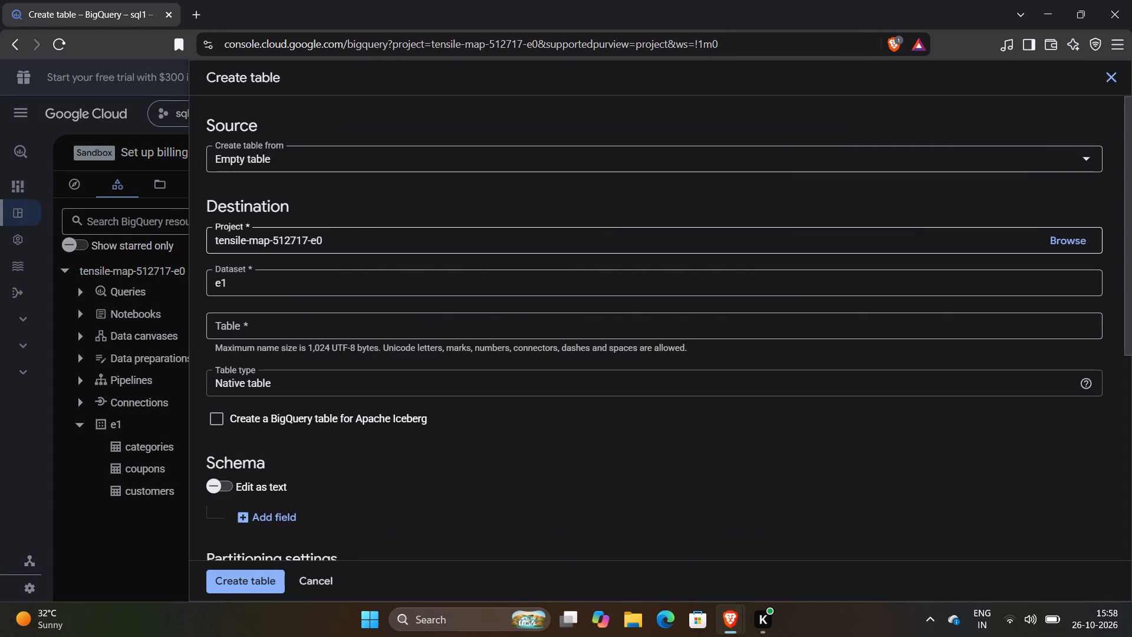
click(327, 158)
click(302, 215)
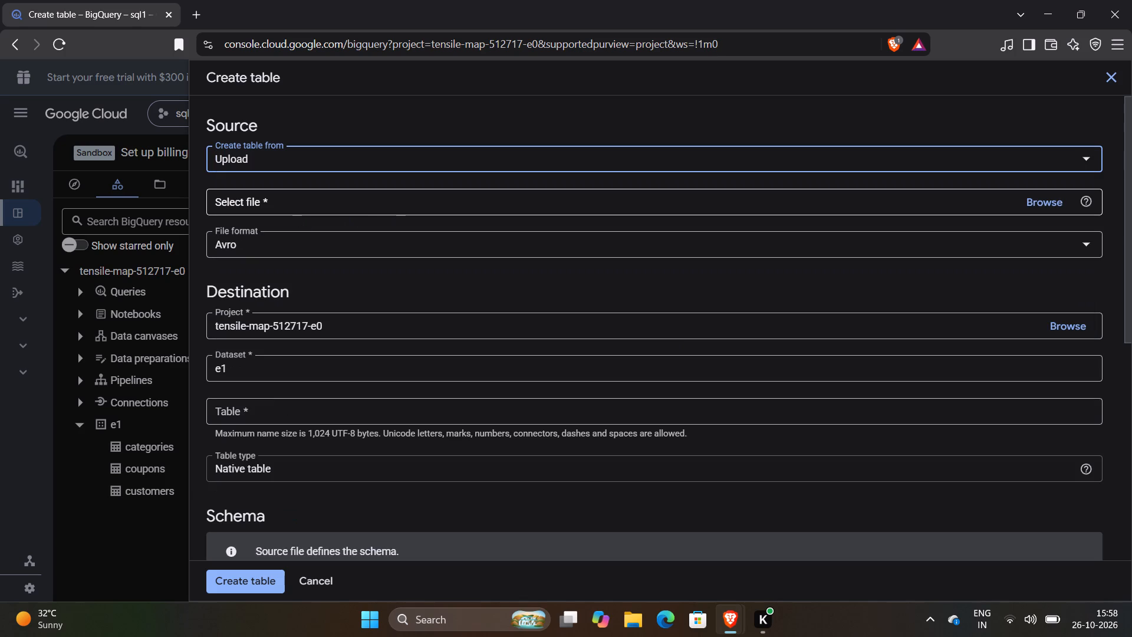
click(1064, 196)
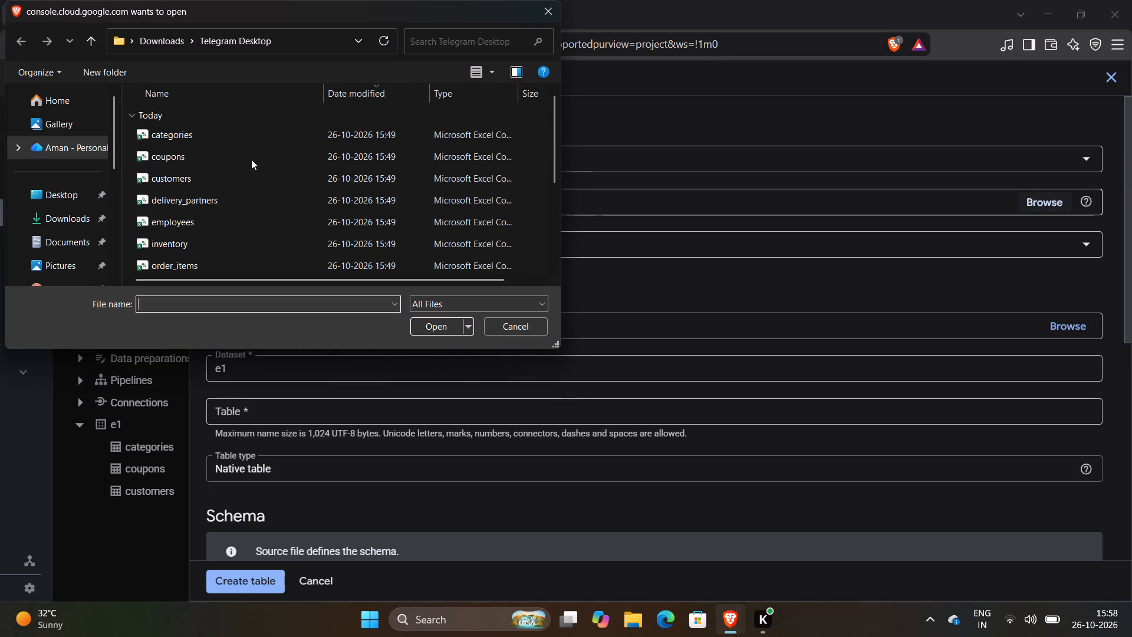
click(199, 191)
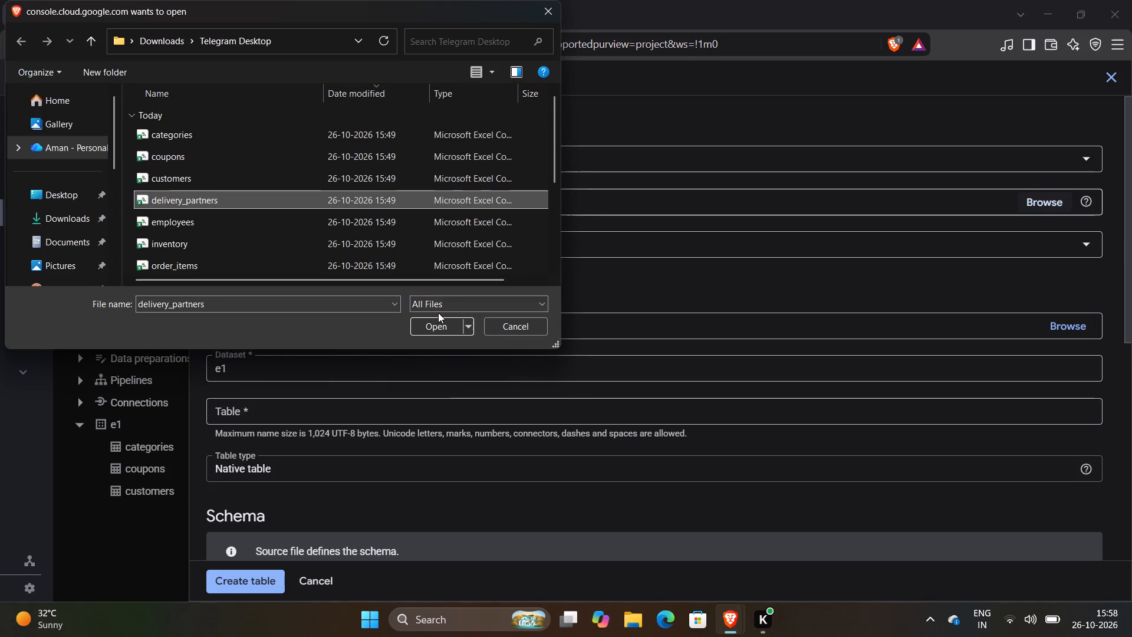
click(435, 328)
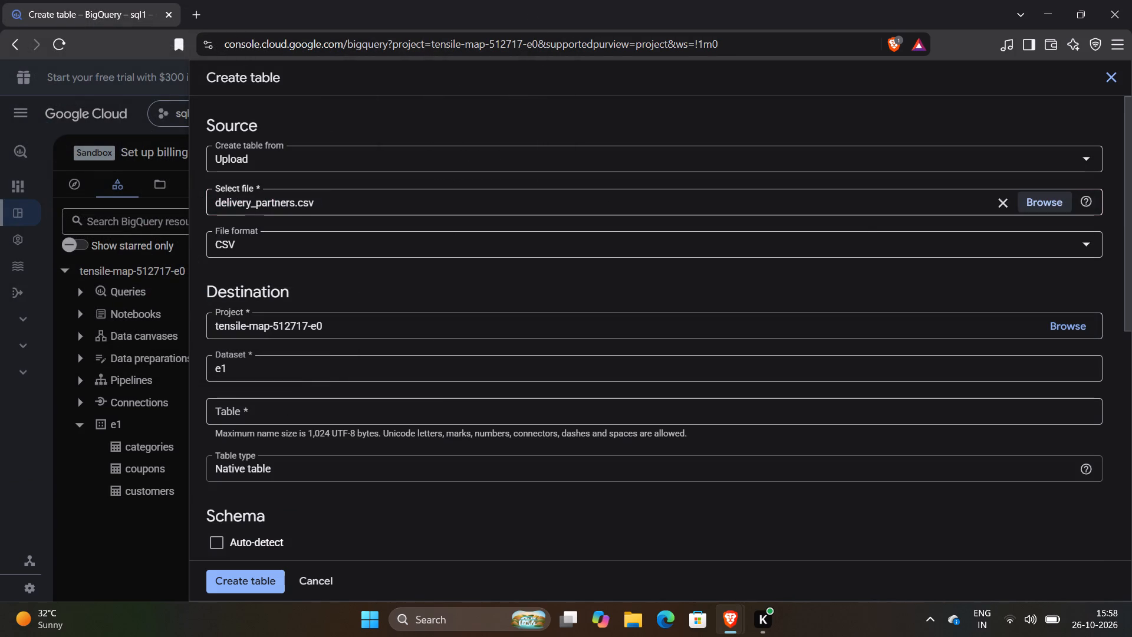
Name the table delivery_partners and enable schema auto-detection.
drag(295, 203, 147, 207)
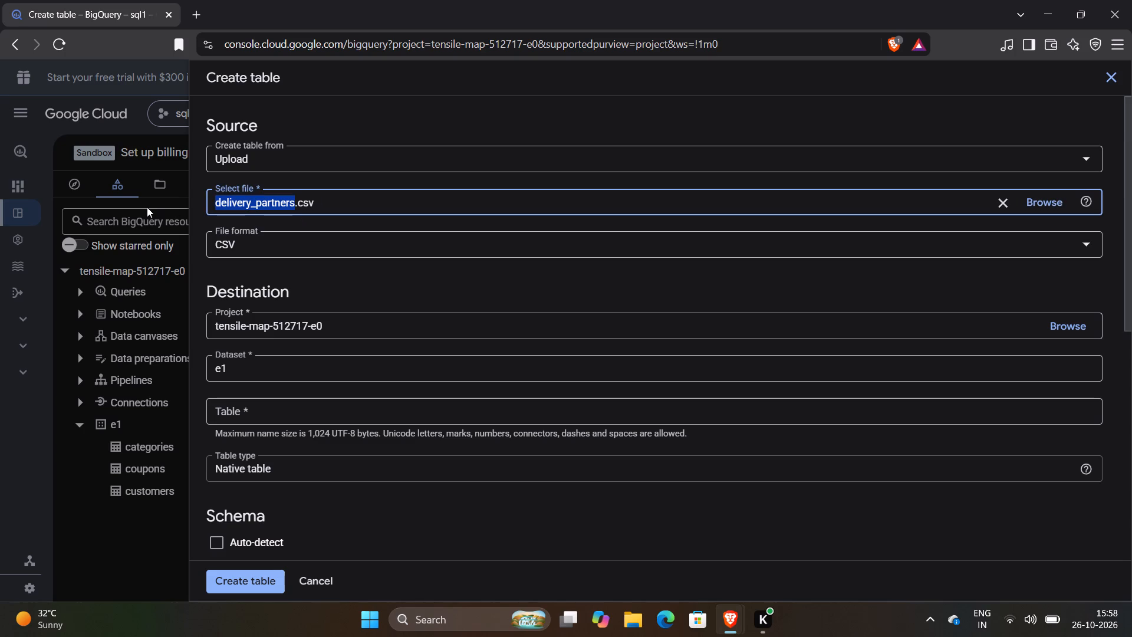
drag(147, 207, 145, 207)
key(ctrl+c)
click(265, 409)
key(ctrl+v)
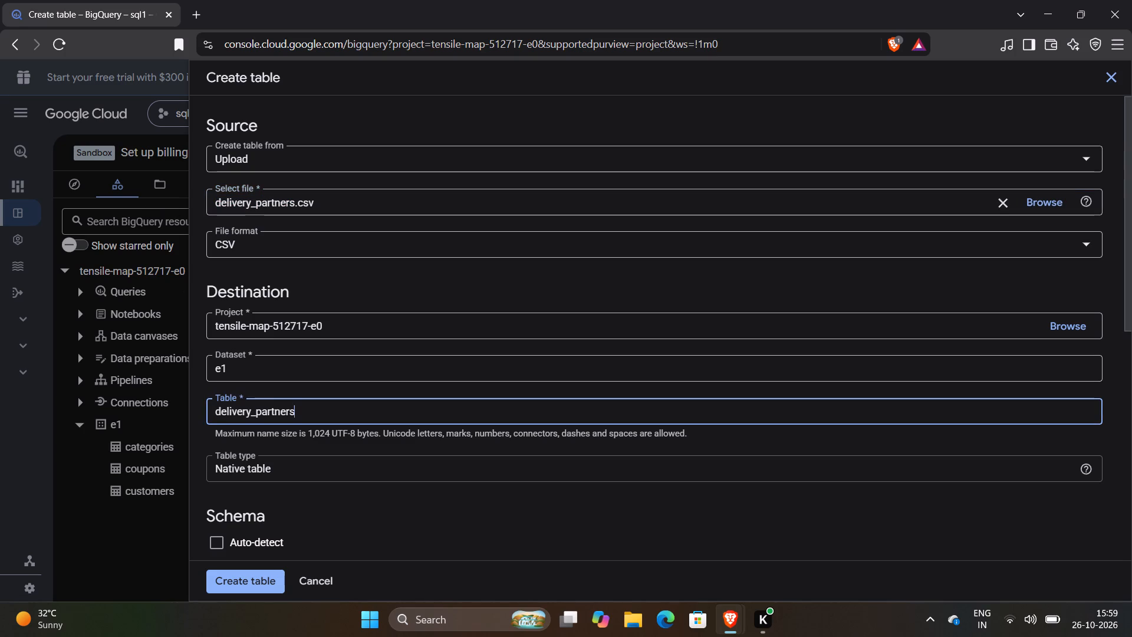
click(212, 544)
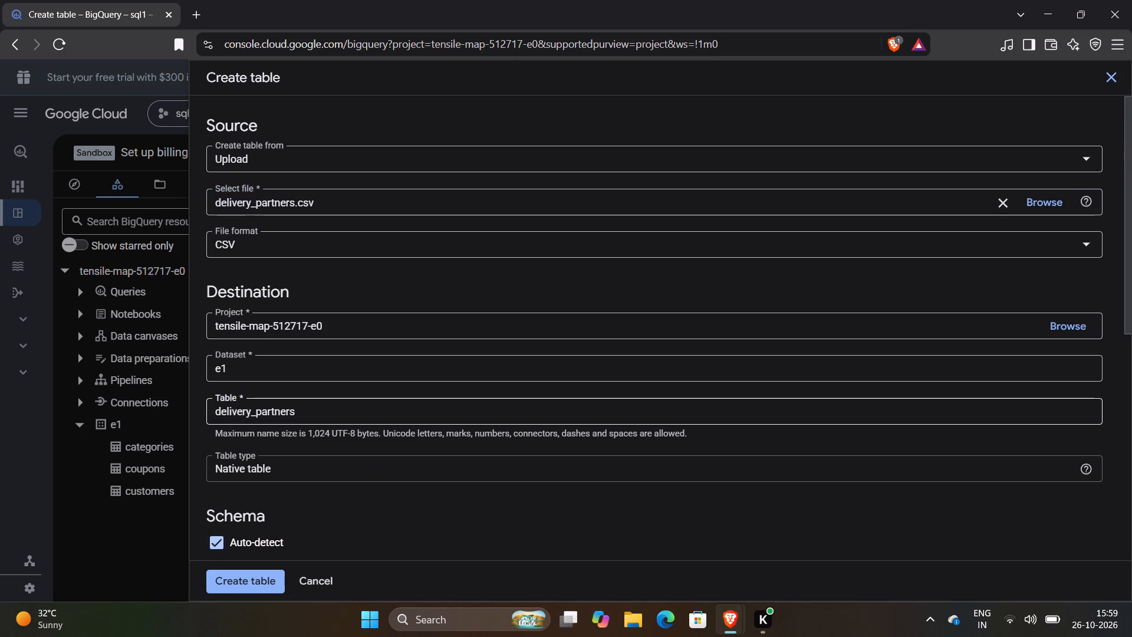
Create the delivery_partners table with the settings entered.
click(262, 578)
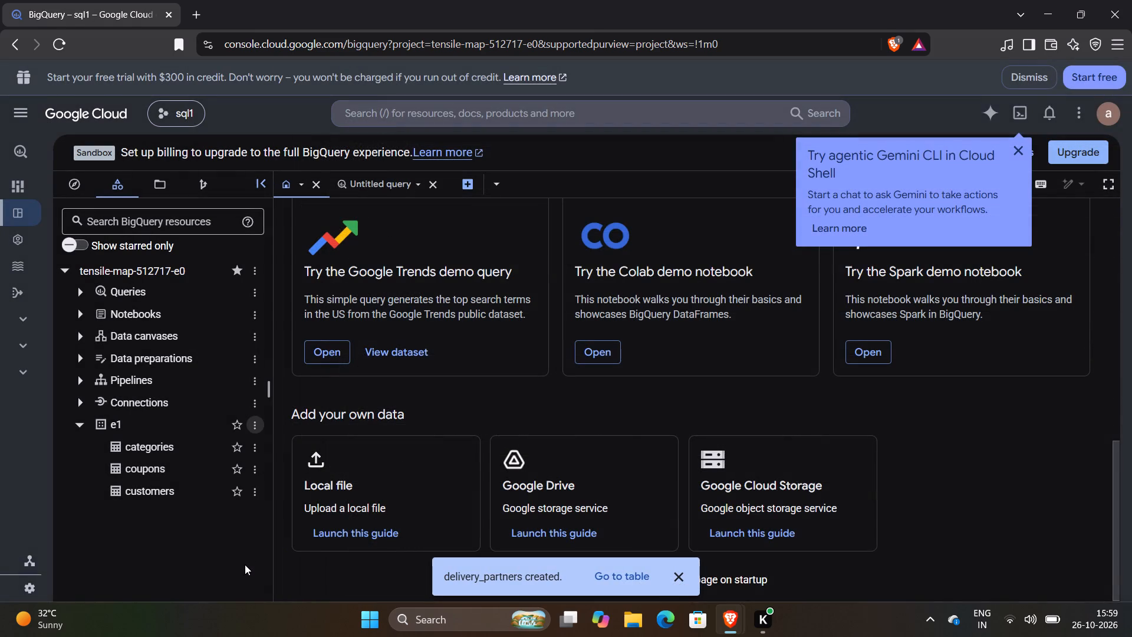
Start another table in the e1 dataset with Upload as the source and employees.csv as the file.
click(252, 421)
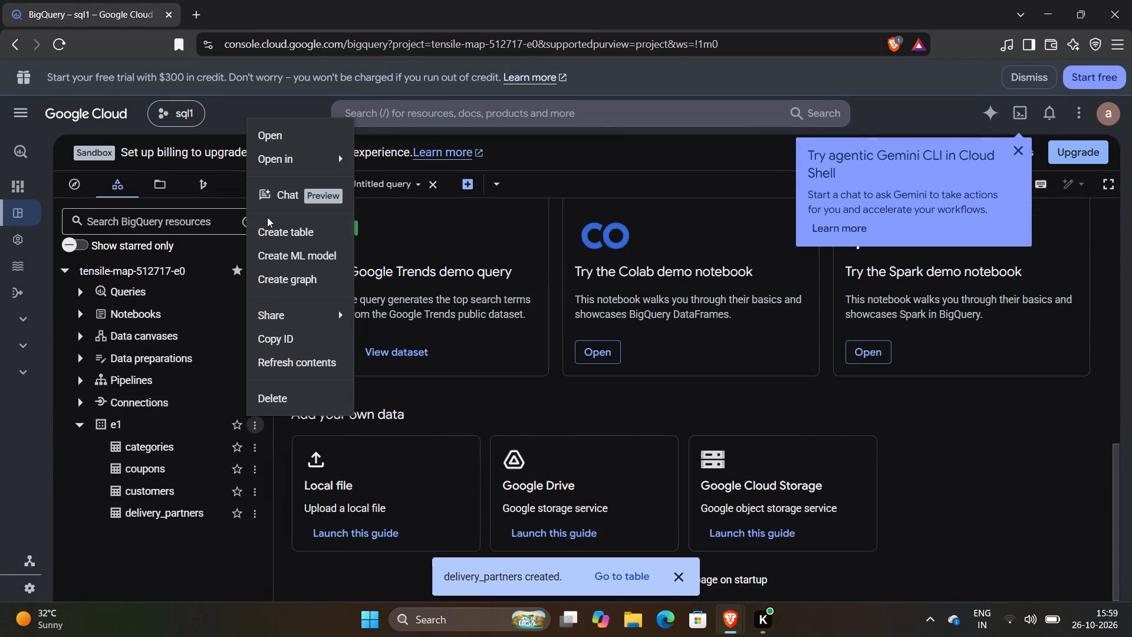
click(271, 222)
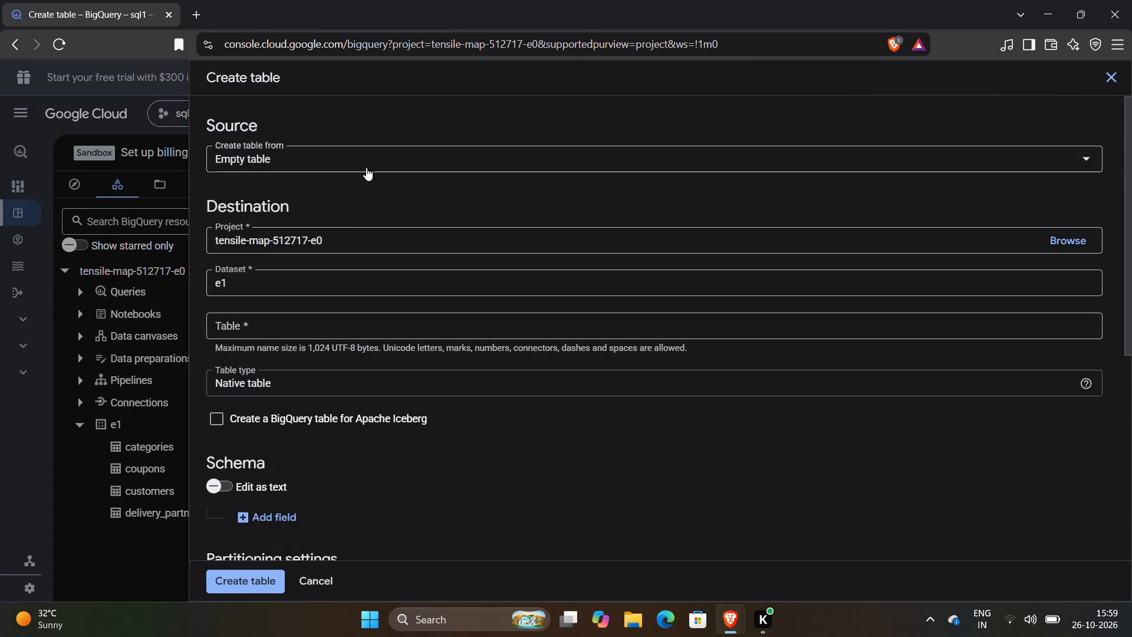
click(368, 163)
click(331, 223)
click(298, 198)
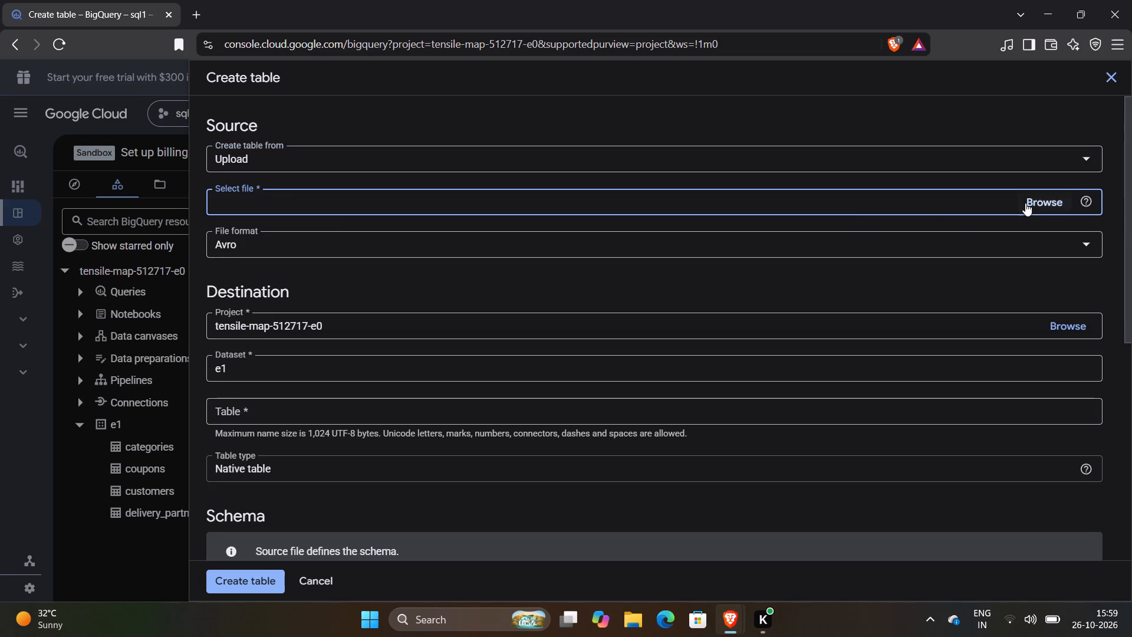
click(1029, 201)
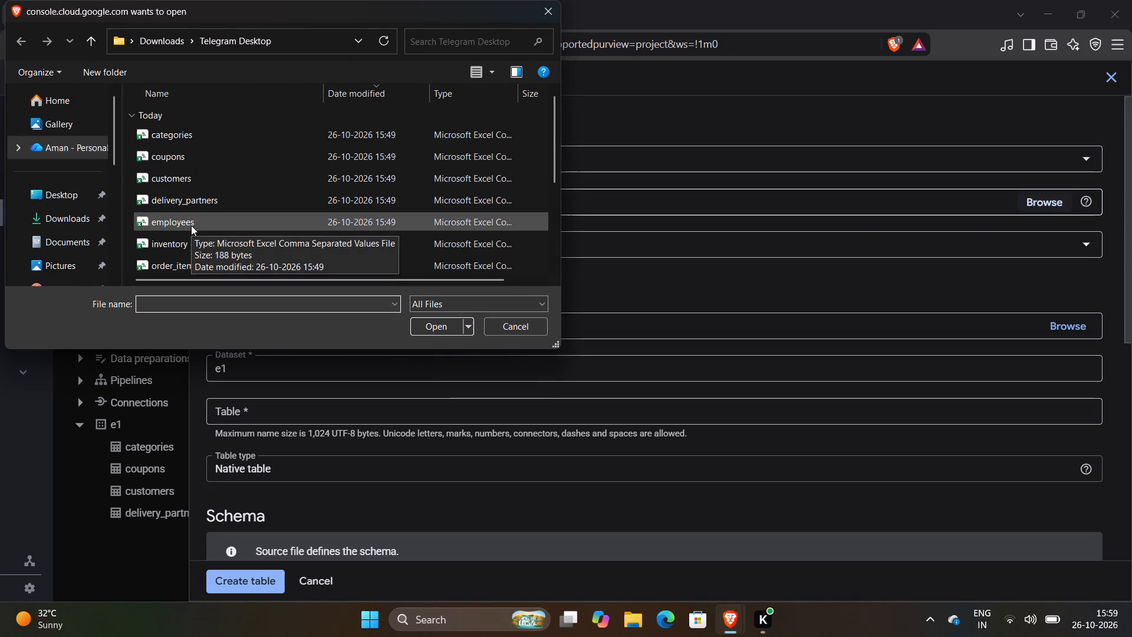
click(191, 225)
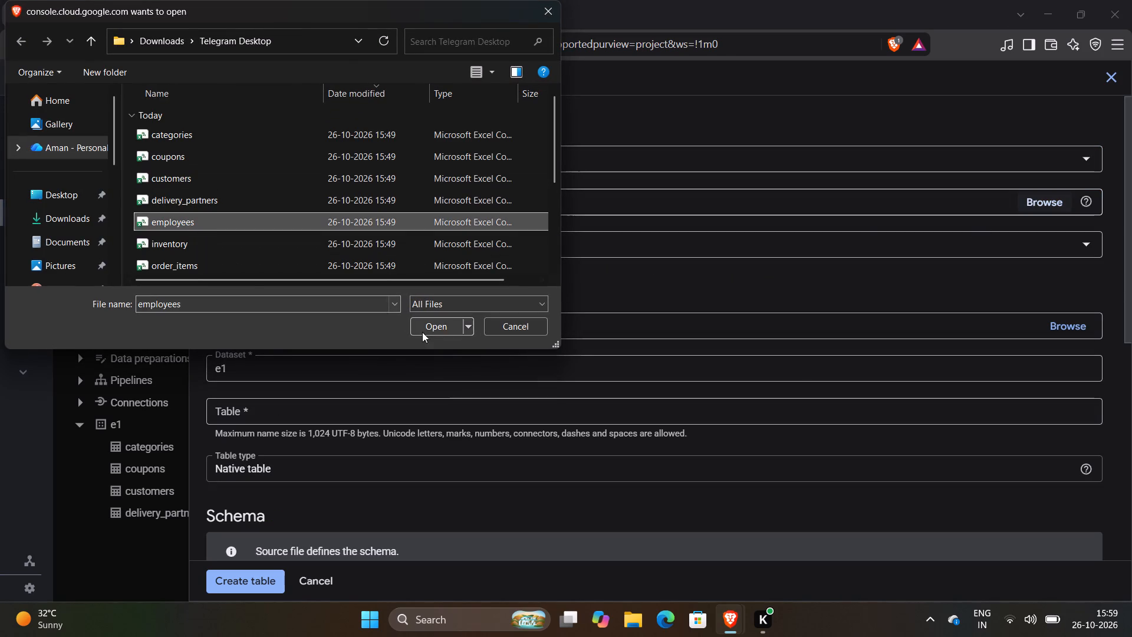
click(423, 332)
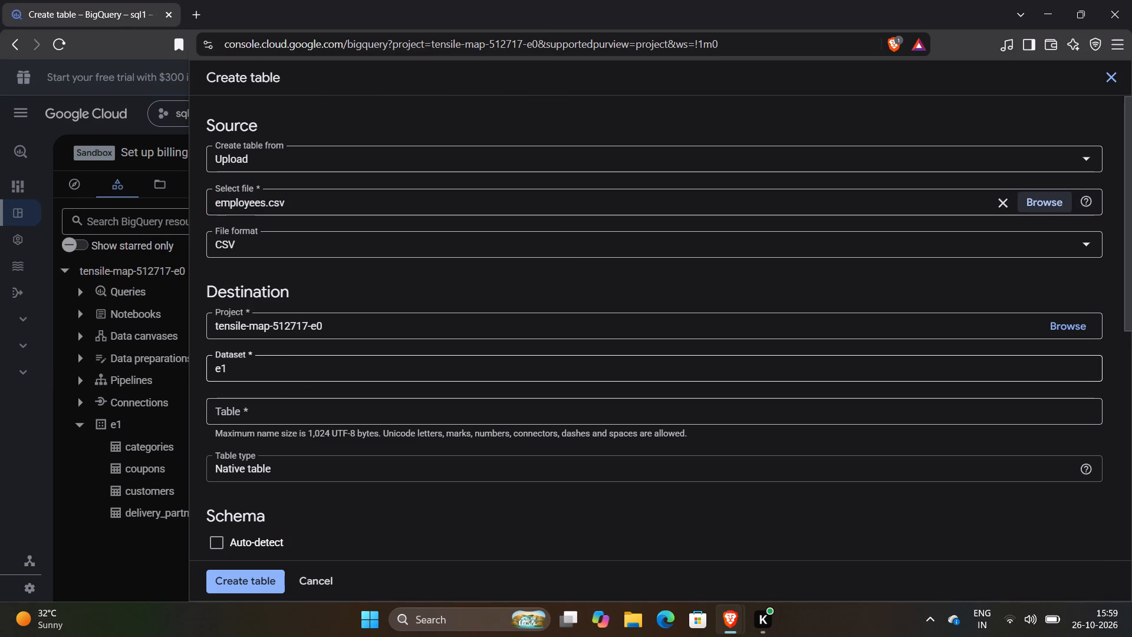
Name the table employees, enable schema auto-detection and create it.
click(265, 370)
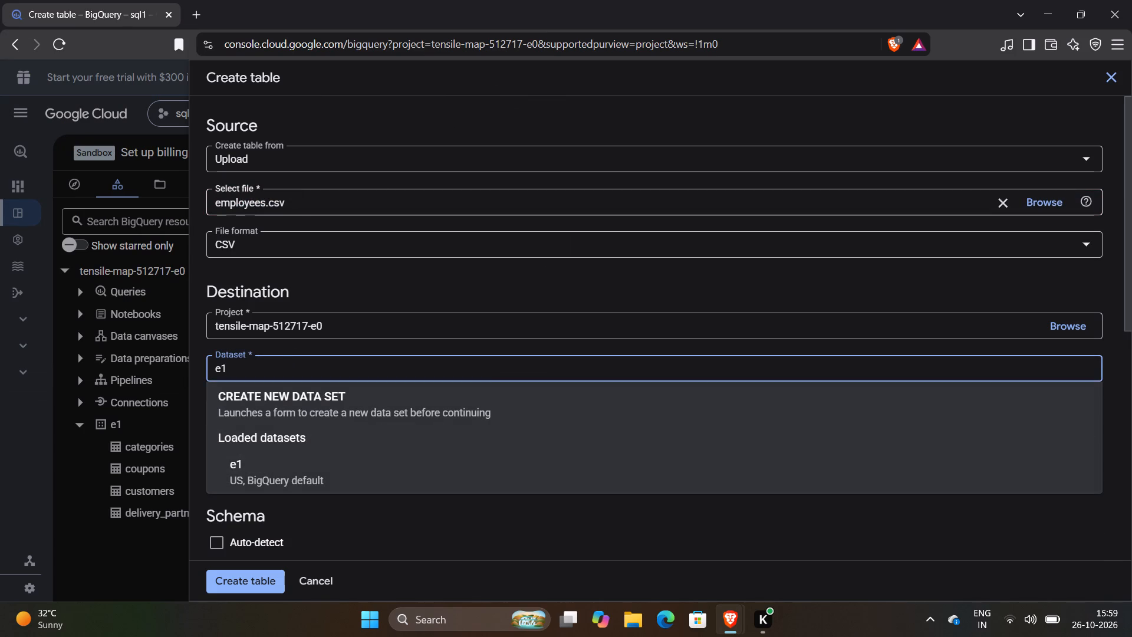
drag(265, 206, 207, 208)
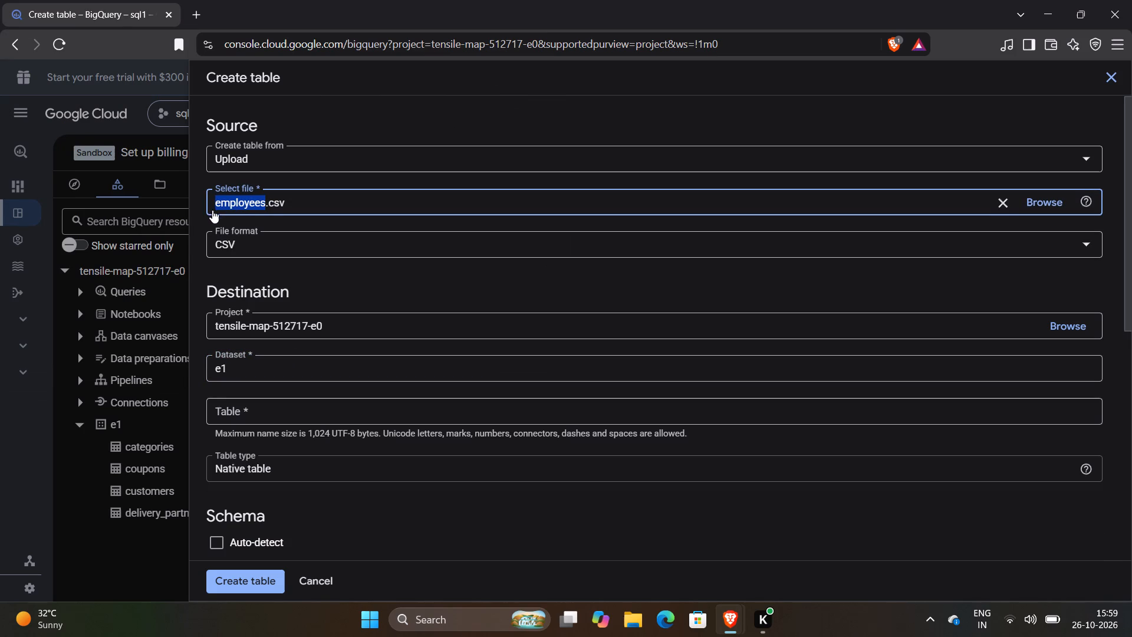
key(ctrl+c)
click(251, 400)
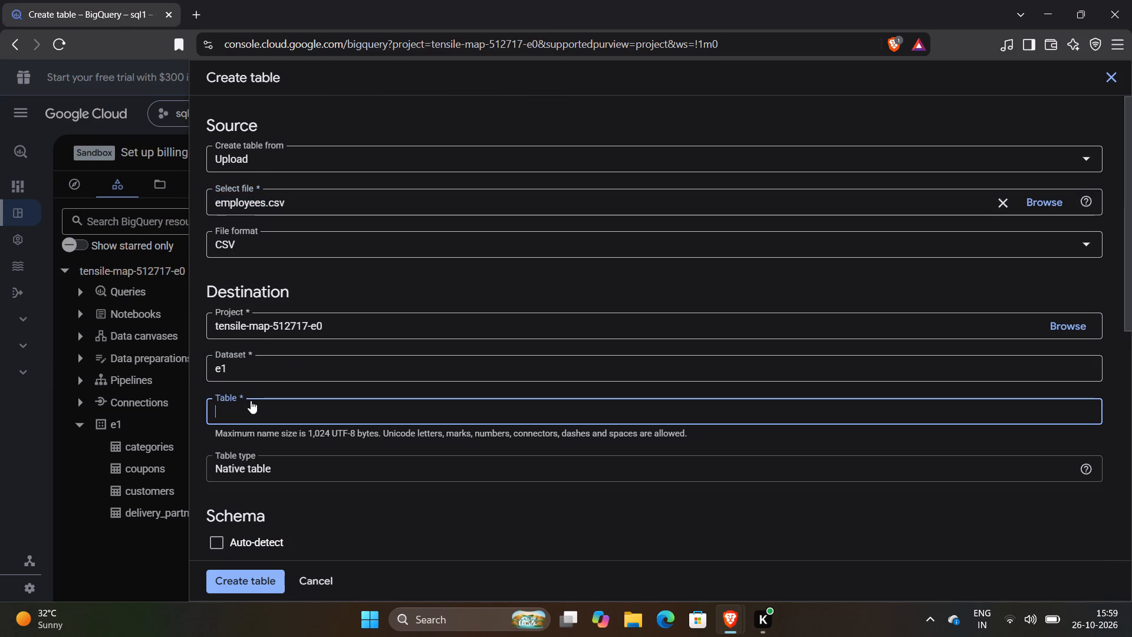
key(ctrl+v)
scroll(287, 464, down, 3)
click(218, 324)
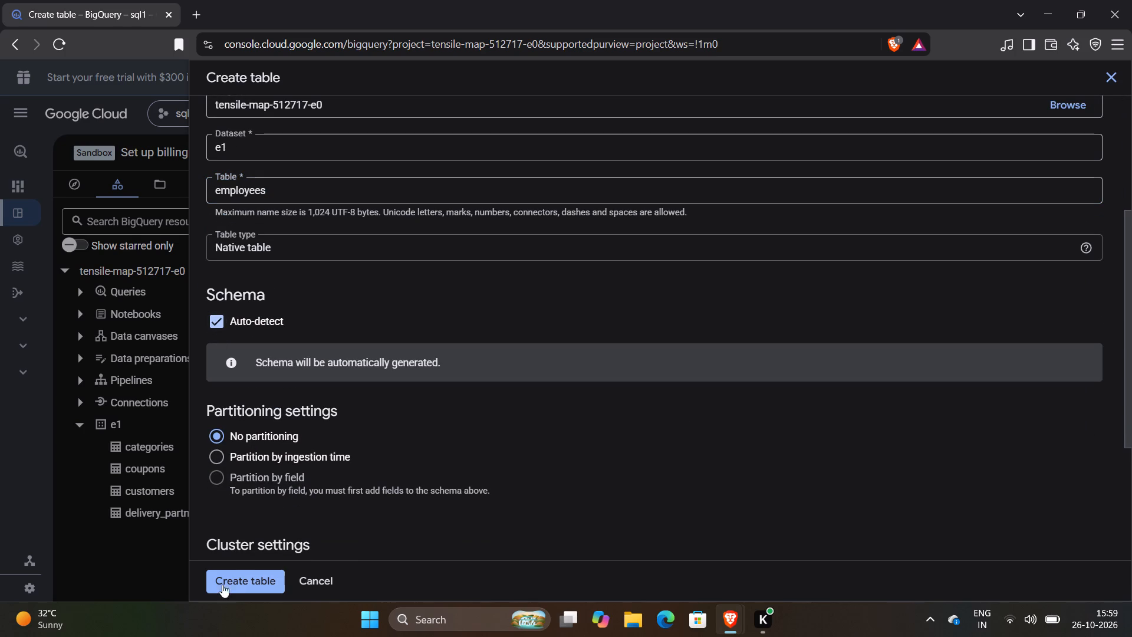
click(223, 576)
scroll(515, 484, up, 4)
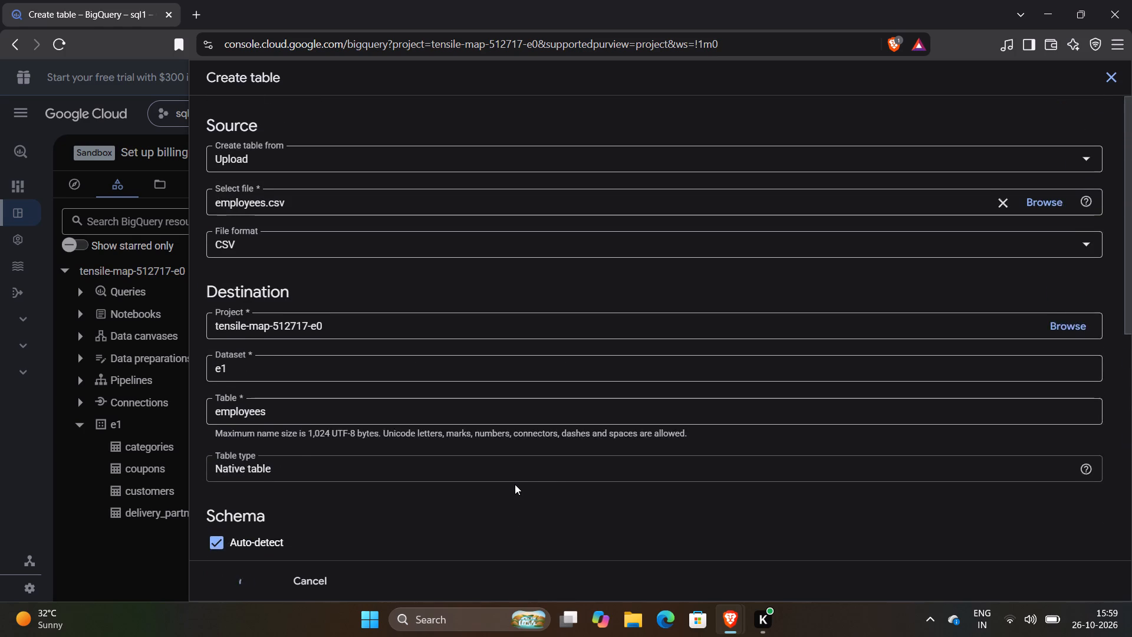
scroll(515, 484, up, 1)
scroll(515, 484, down, 1)
scroll(515, 484, up, 3)
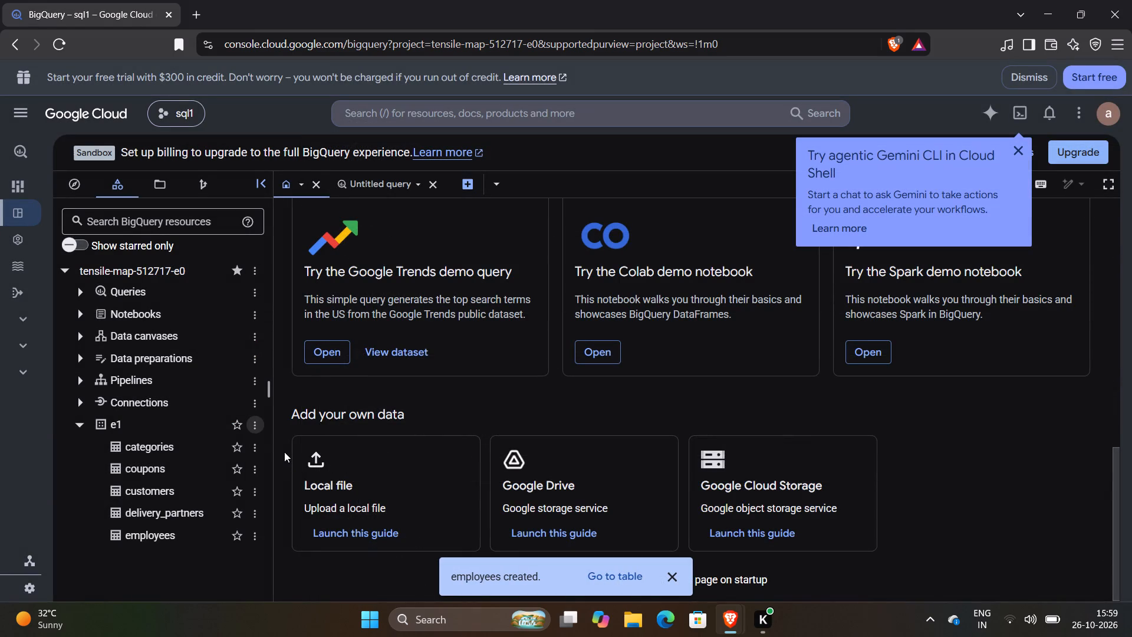
Start another table in the e1 dataset with Upload as the source and inventory.csv as the file.
click(253, 426)
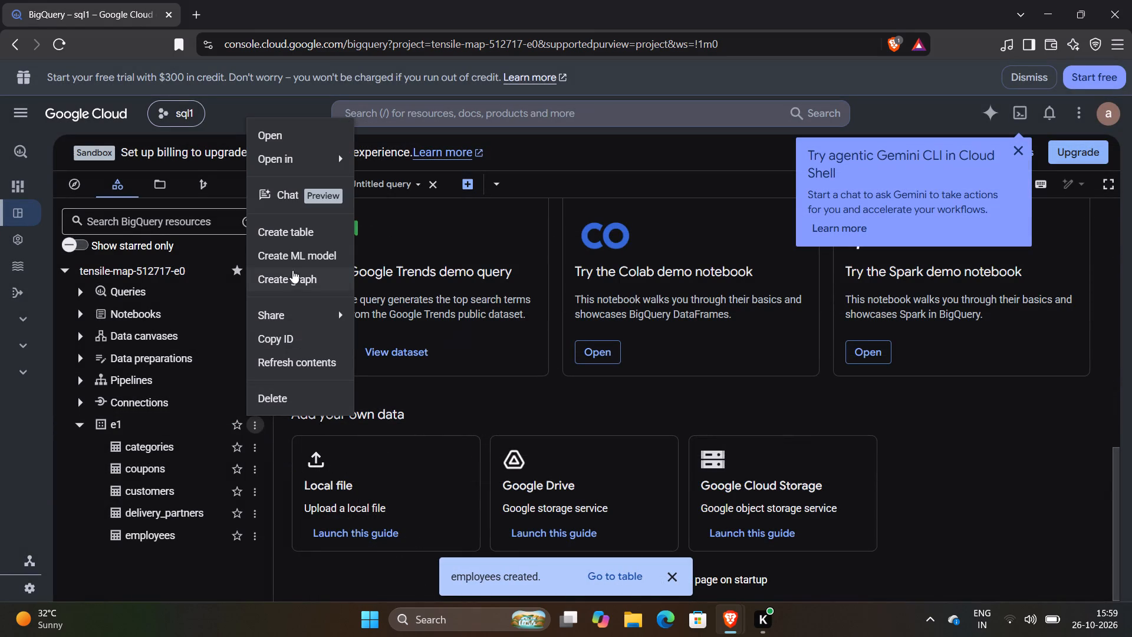
click(294, 228)
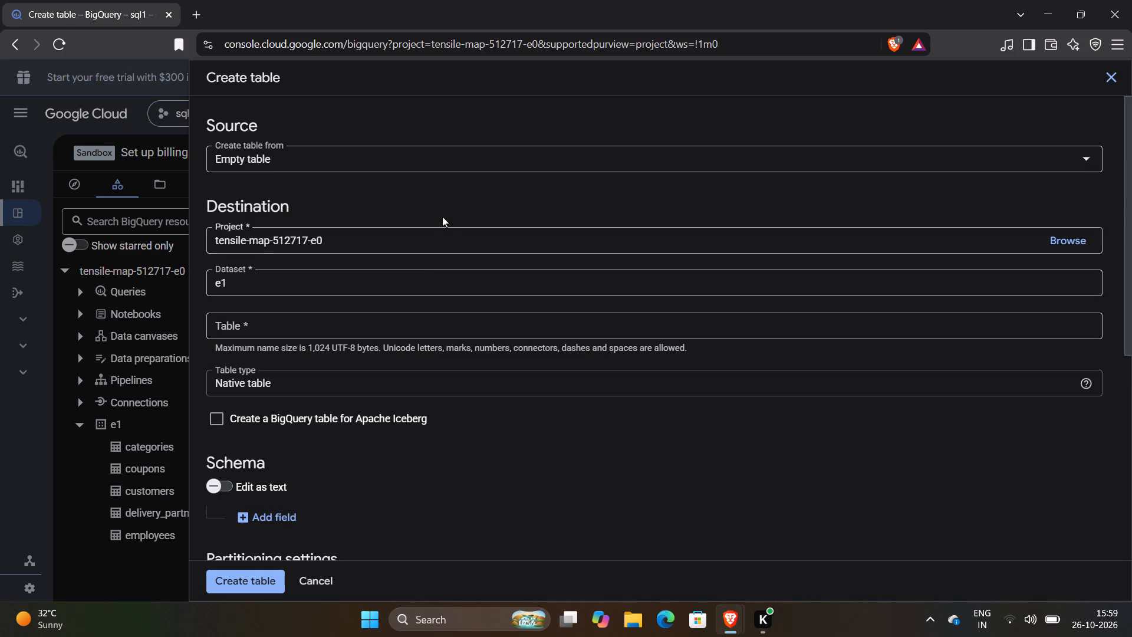
click(562, 165)
click(495, 211)
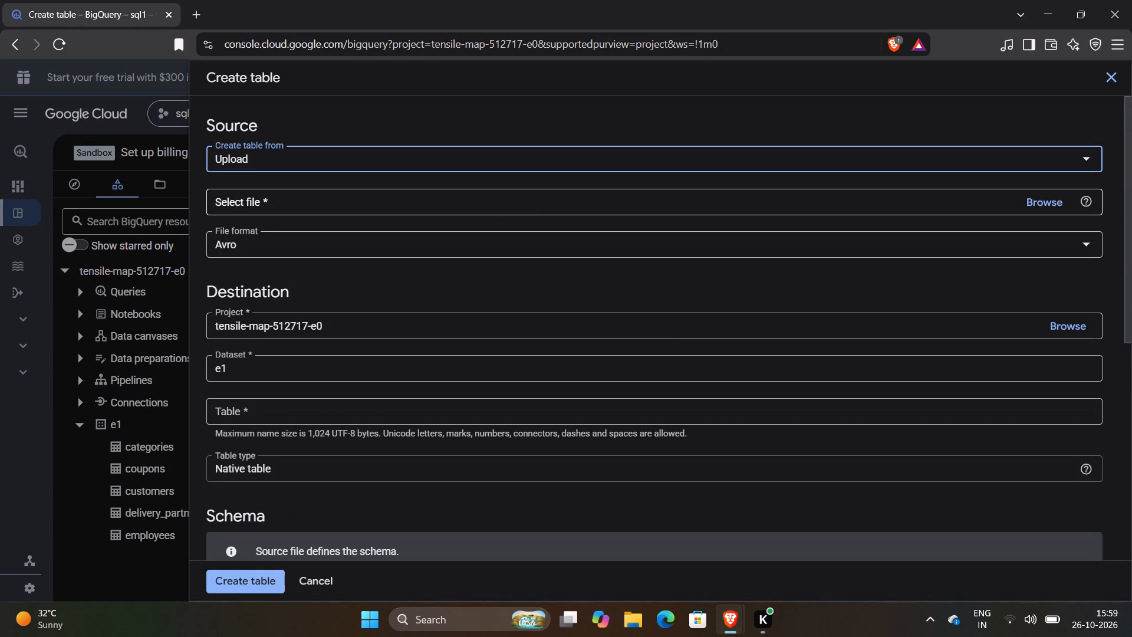
click(1049, 208)
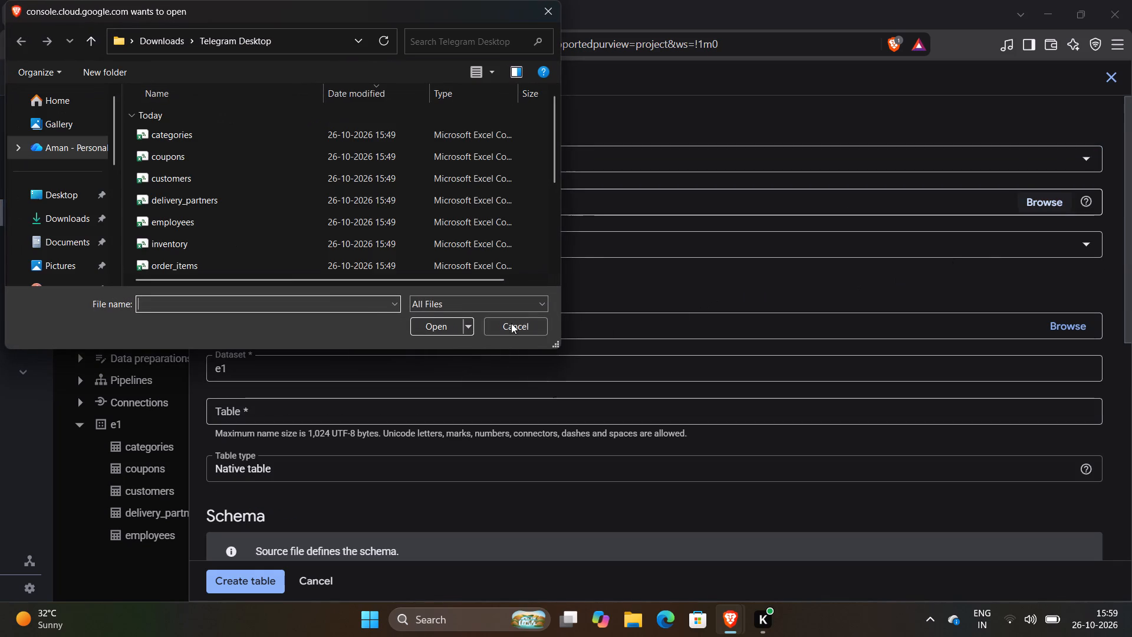
click(251, 249)
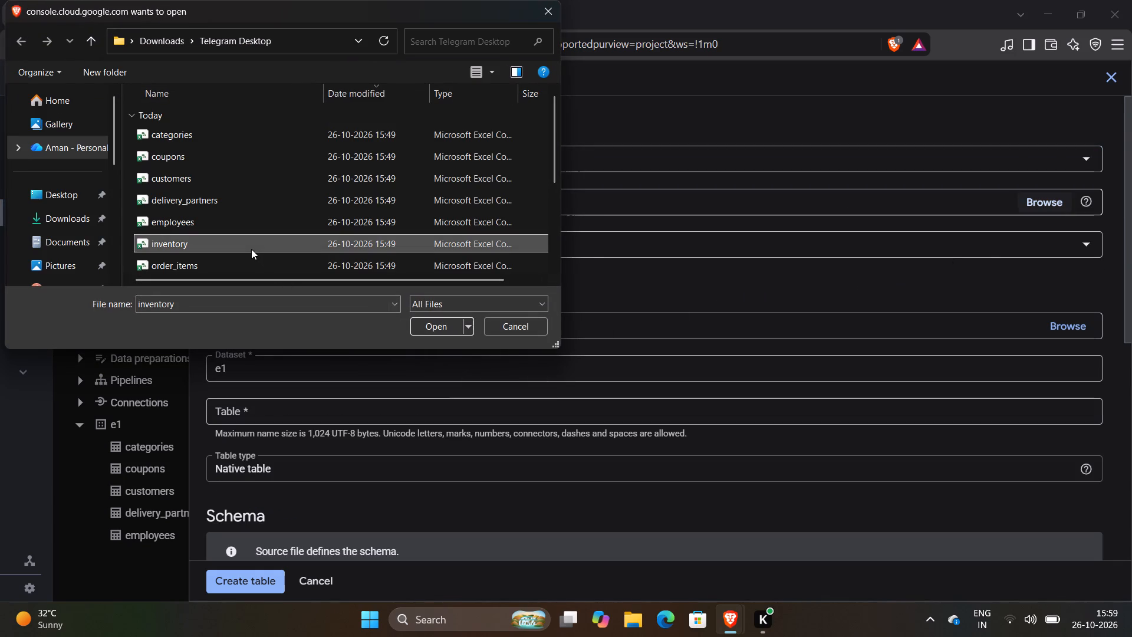
click(454, 329)
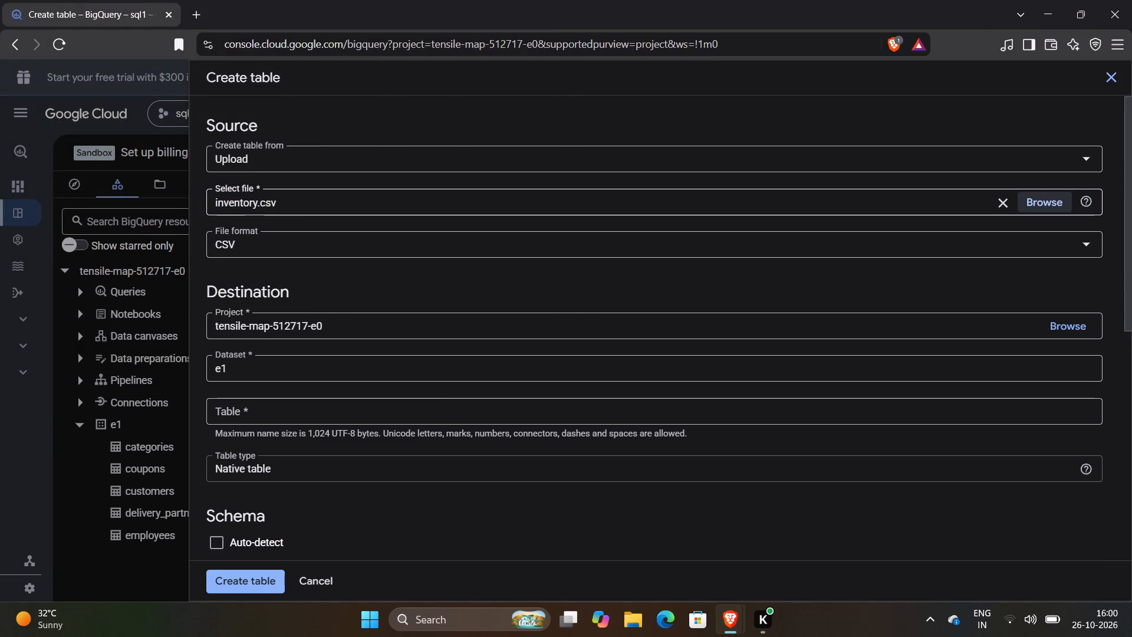
Name the table inventory and enable schema auto-detection.
click(255, 205)
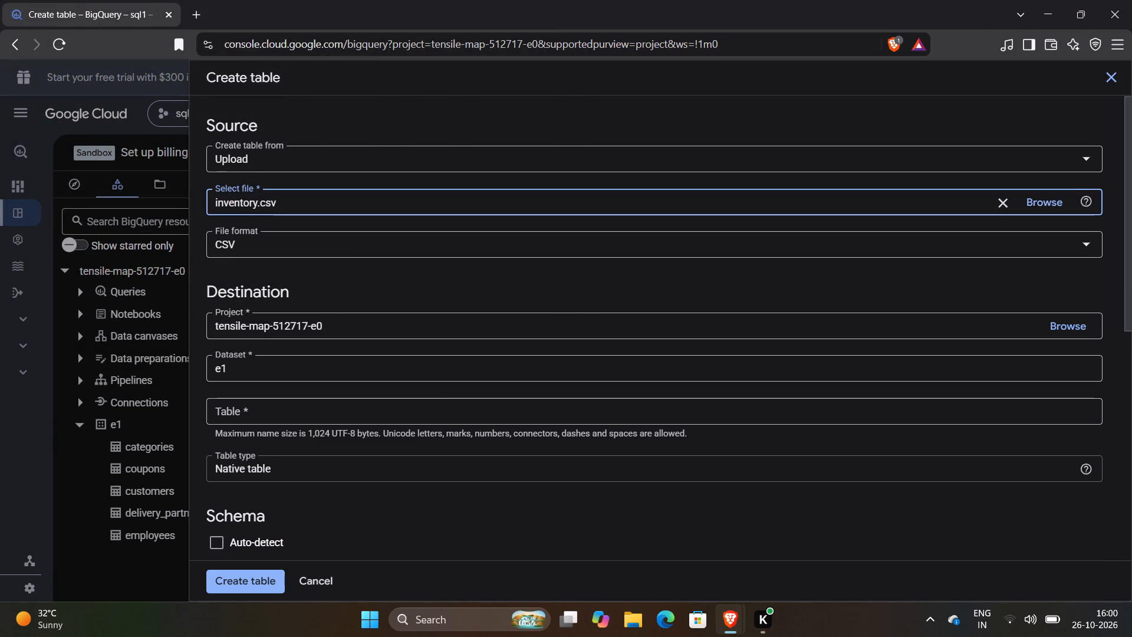
click(255, 205)
drag(258, 207, 187, 205)
key(ctrl+c)
click(292, 406)
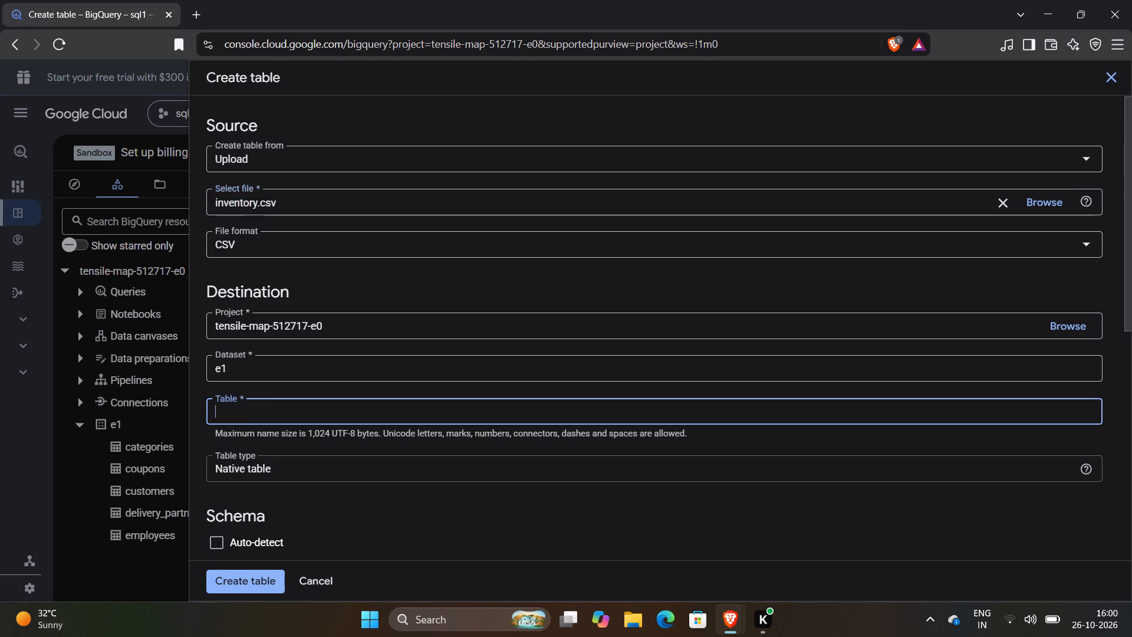
key(ctrl+v)
click(213, 540)
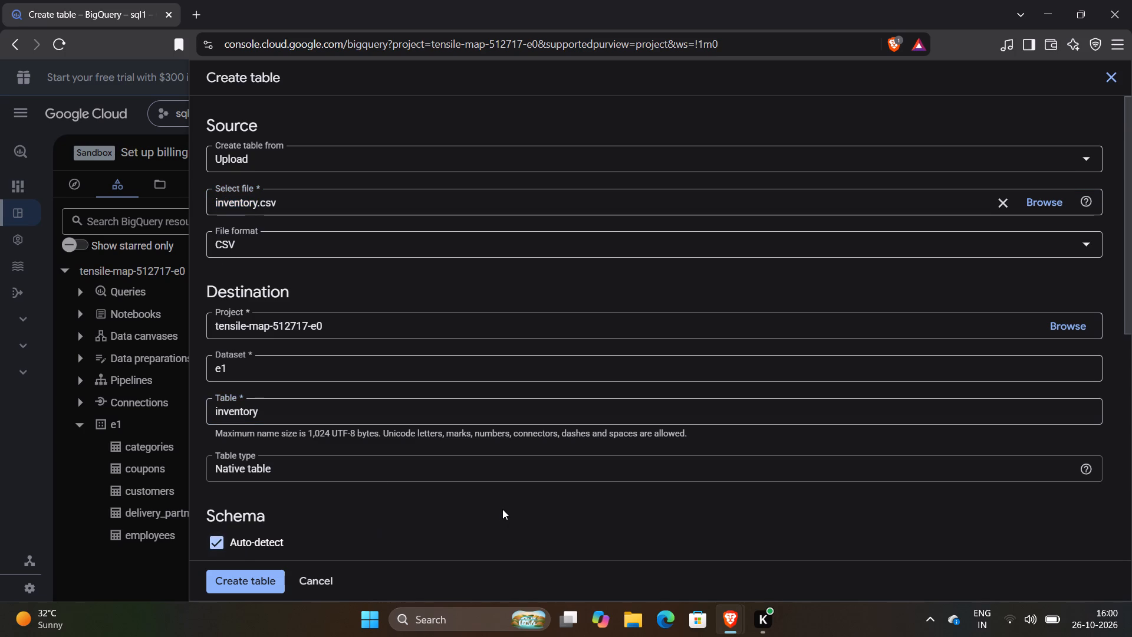
Create the inventory table in the e1 dataset from inventory.csv with the auto-detected schema.
click(261, 585)
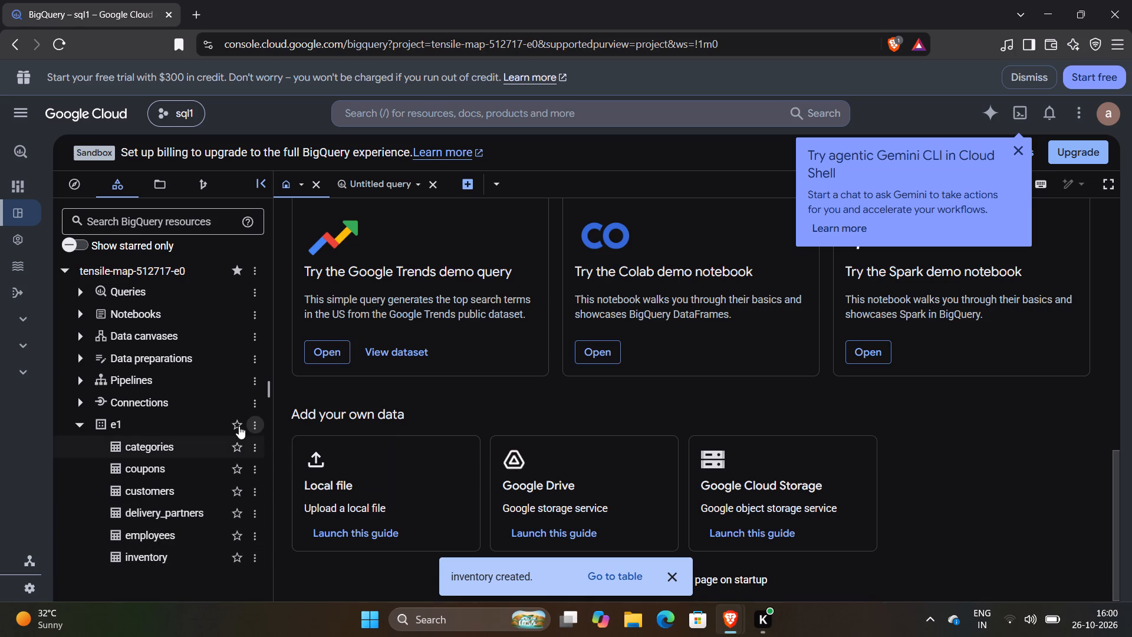
Create the order_items table in the e1 dataset by uploading order_items.csv with schema auto-detection enabled.
click(254, 423)
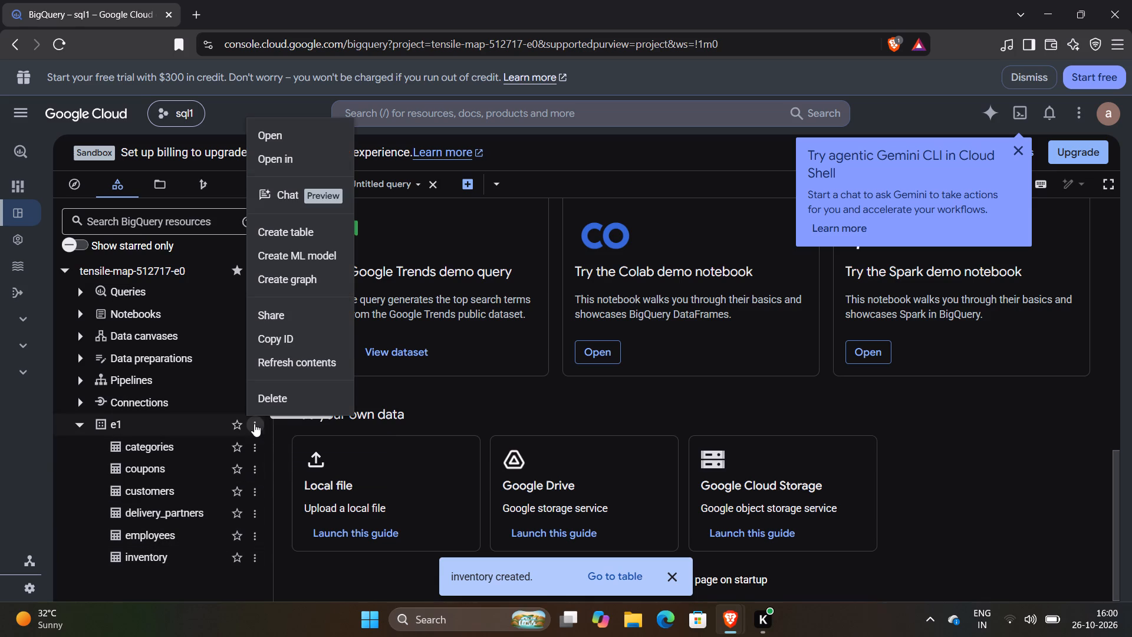
click(291, 229)
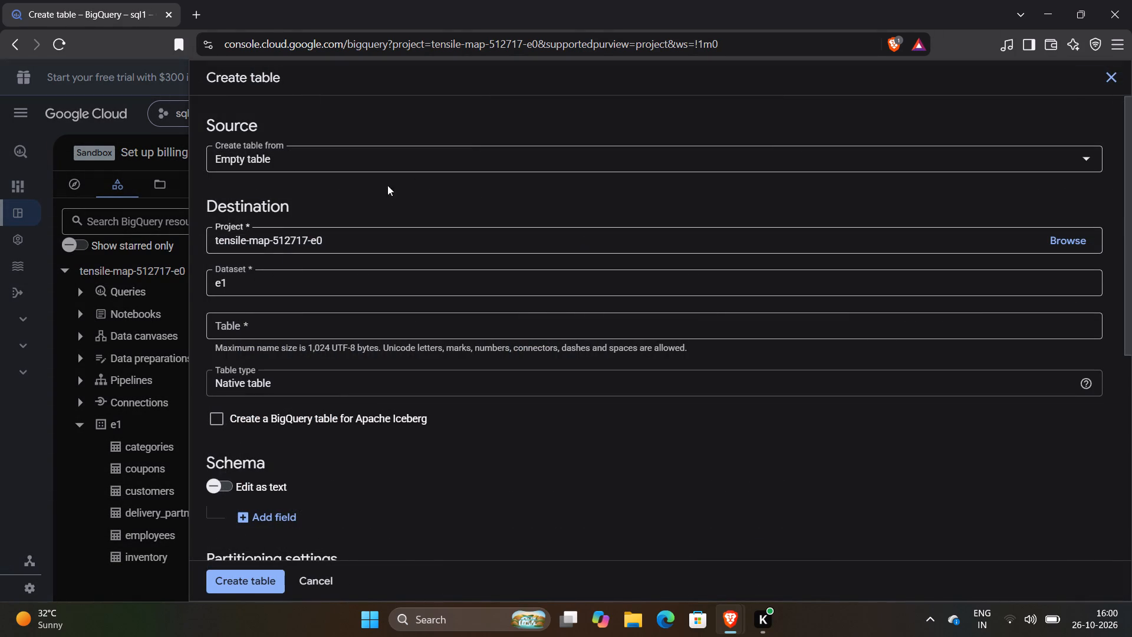
click(993, 160)
click(821, 214)
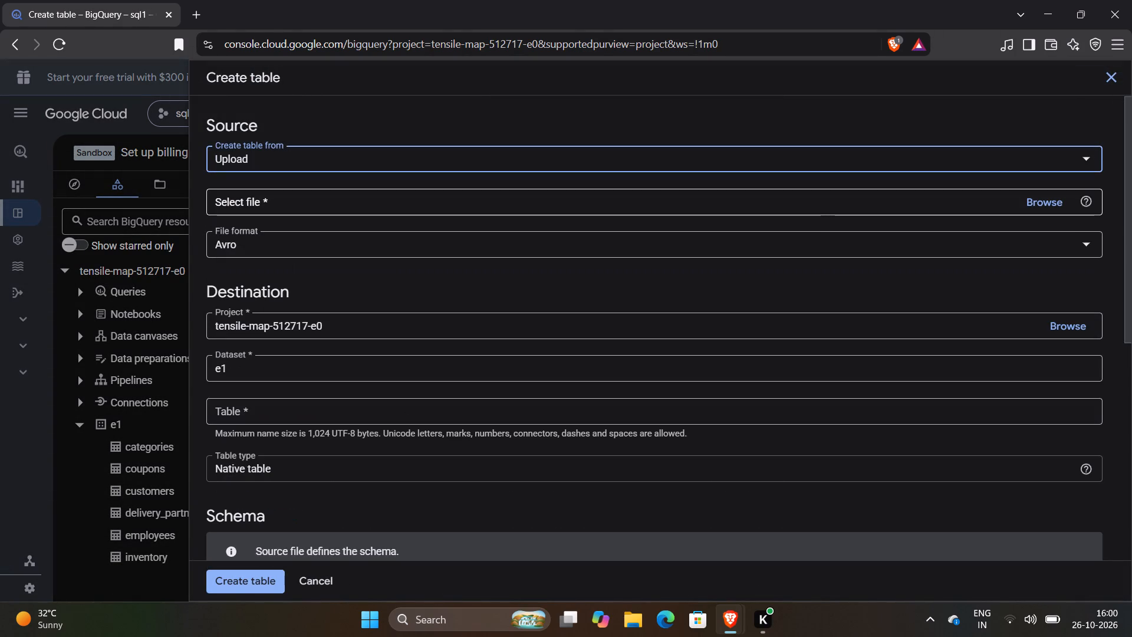
click(1068, 198)
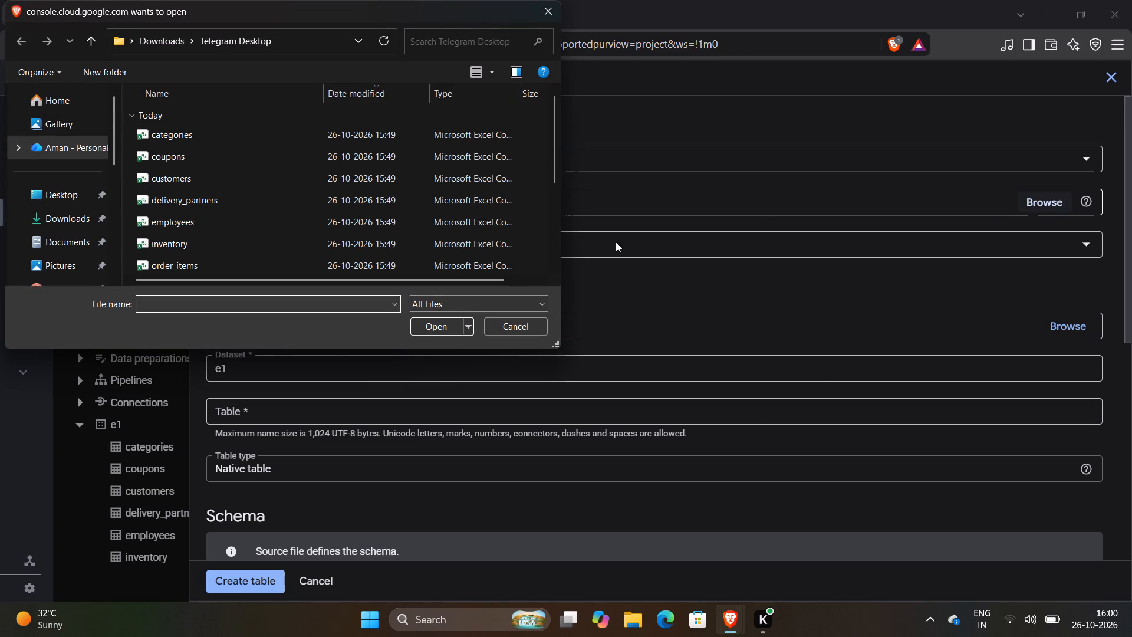
click(277, 258)
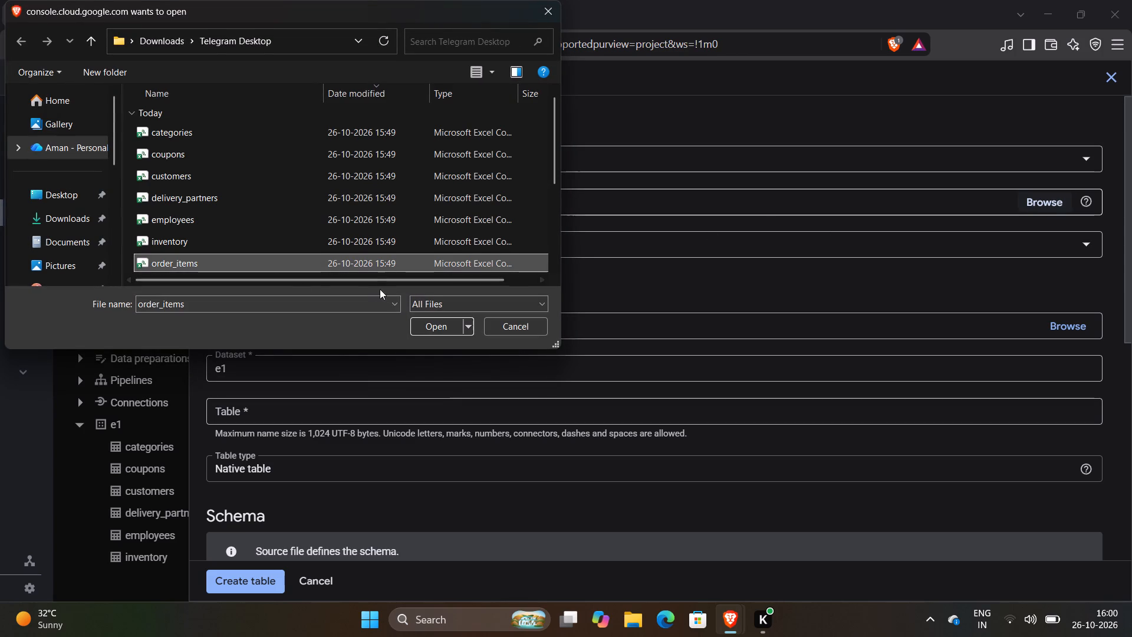
click(432, 321)
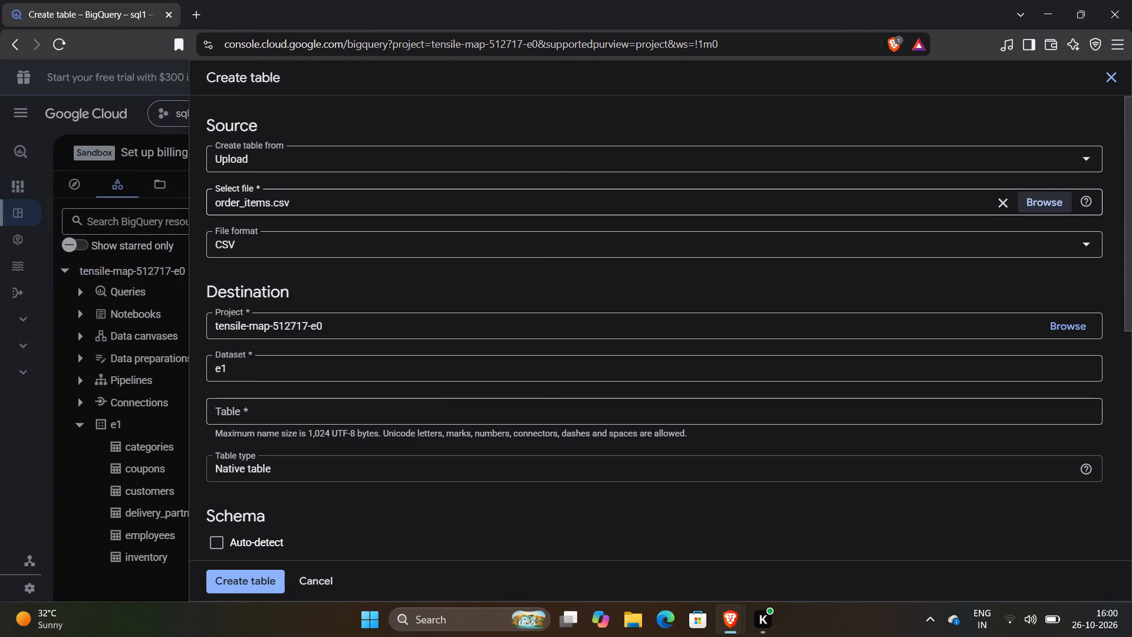
drag(272, 203, 166, 199)
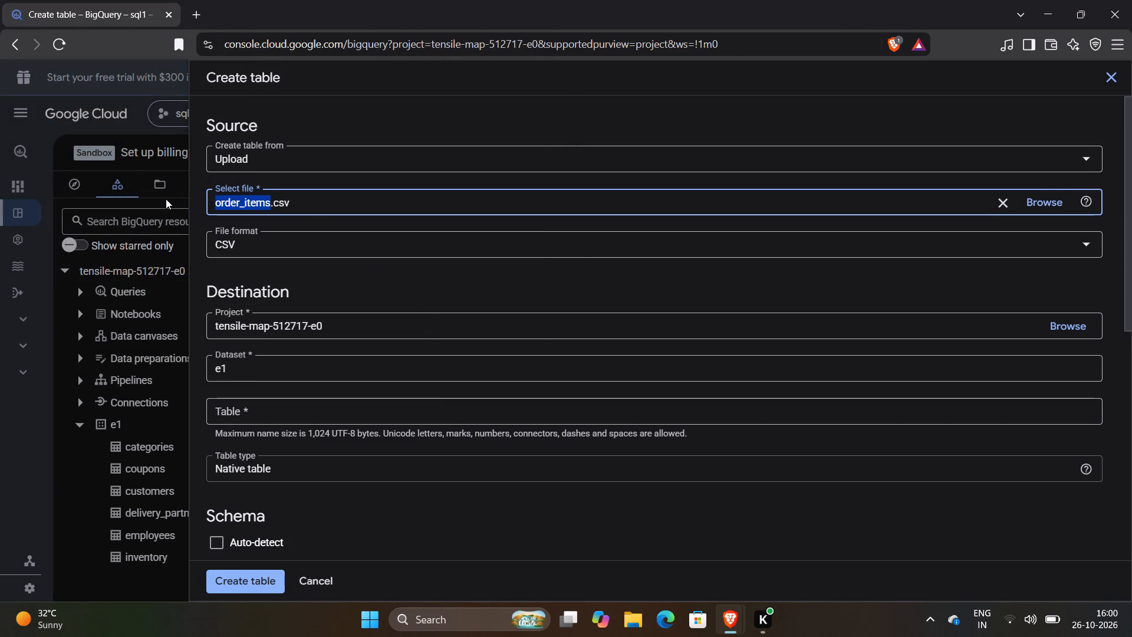
key(ctrl+c)
click(247, 408)
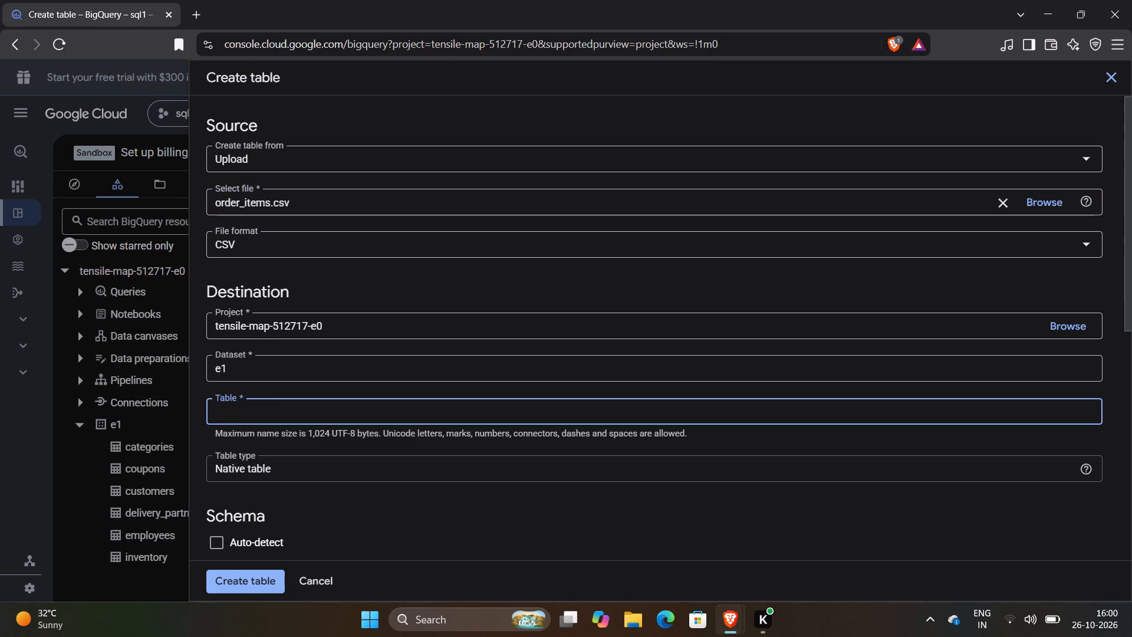
key(ctrl+v)
click(218, 536)
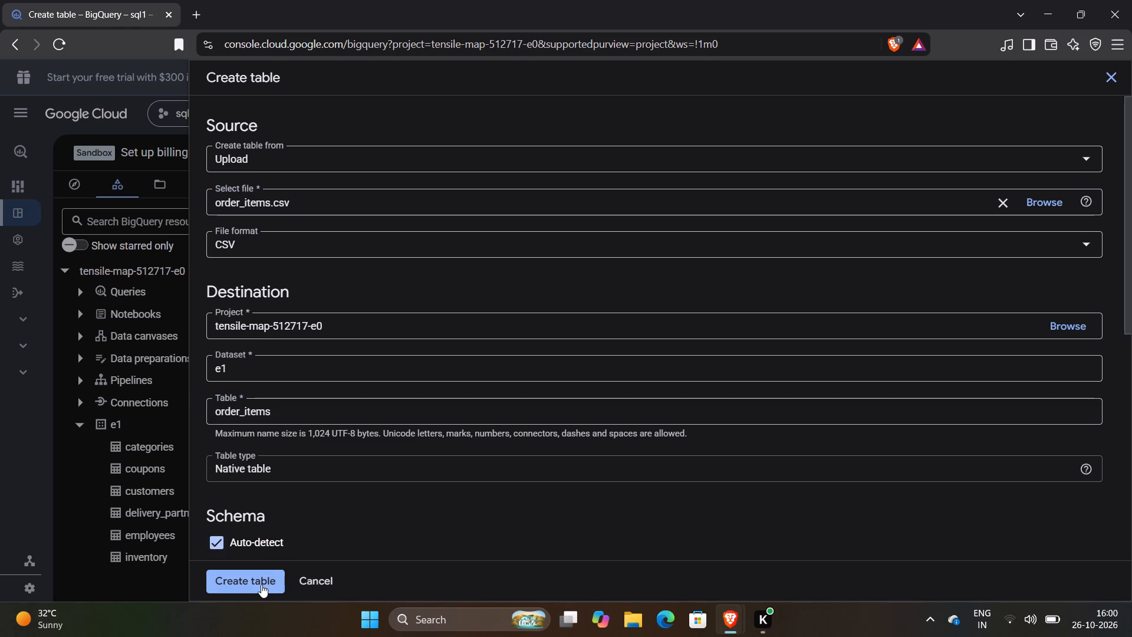
click(261, 585)
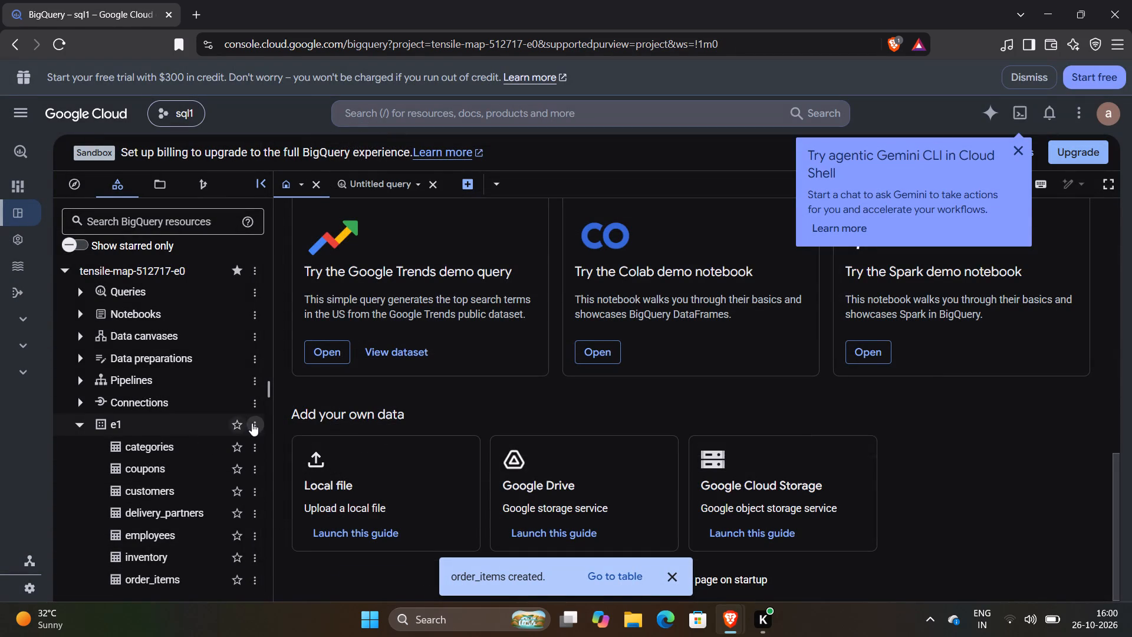
Start another table in the e1 dataset with Upload as the source and orders.csv as the file.
click(252, 423)
click(287, 235)
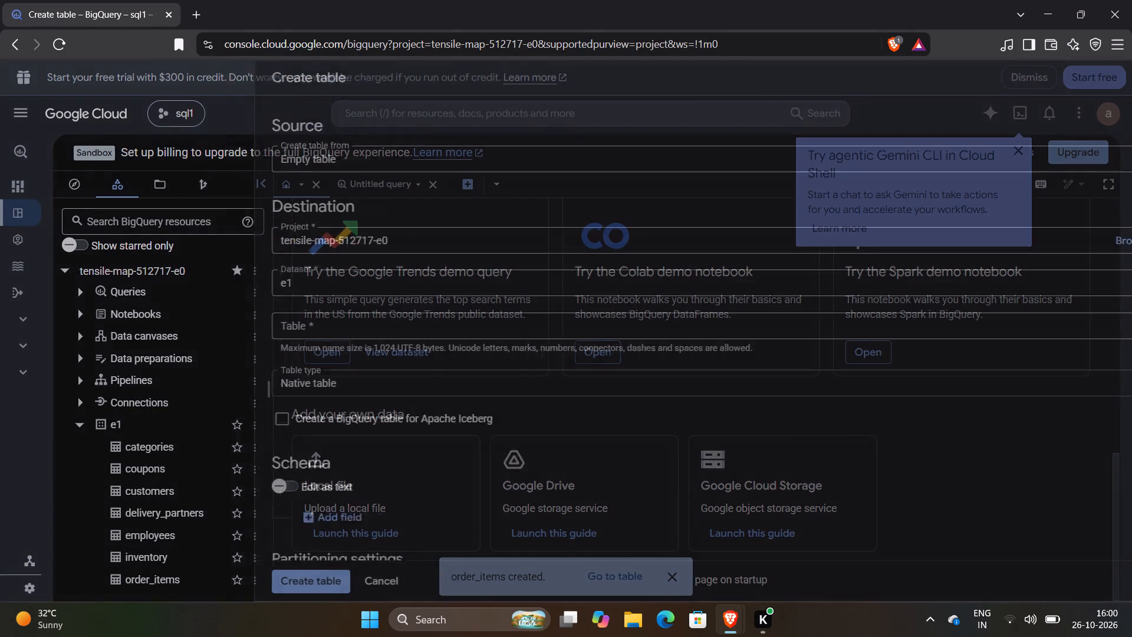
click(452, 152)
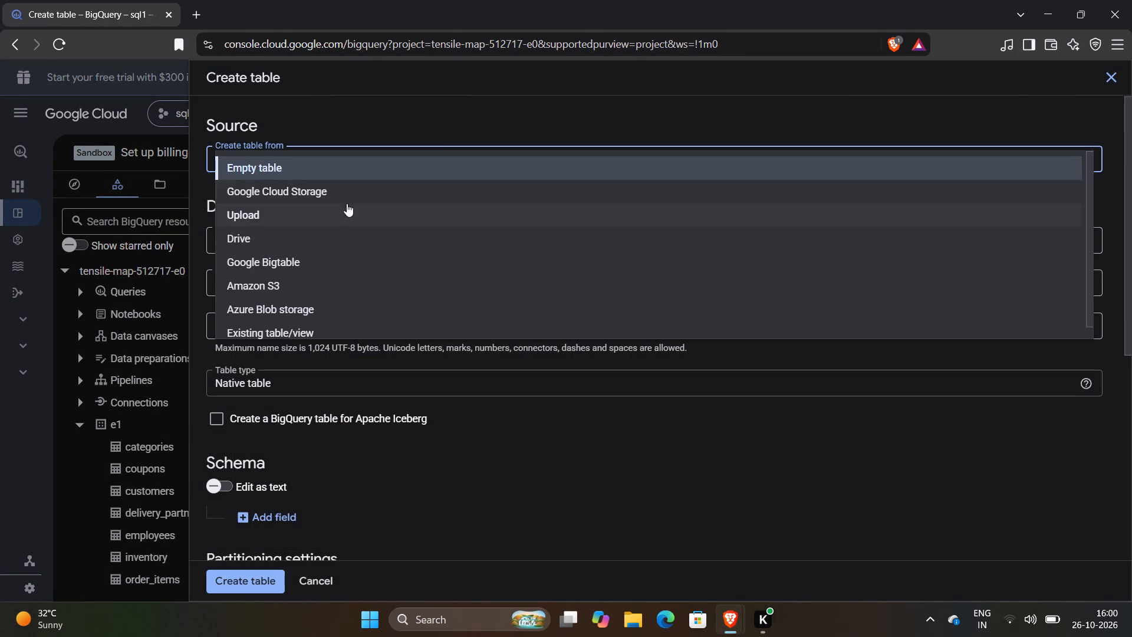
click(347, 203)
click(1044, 202)
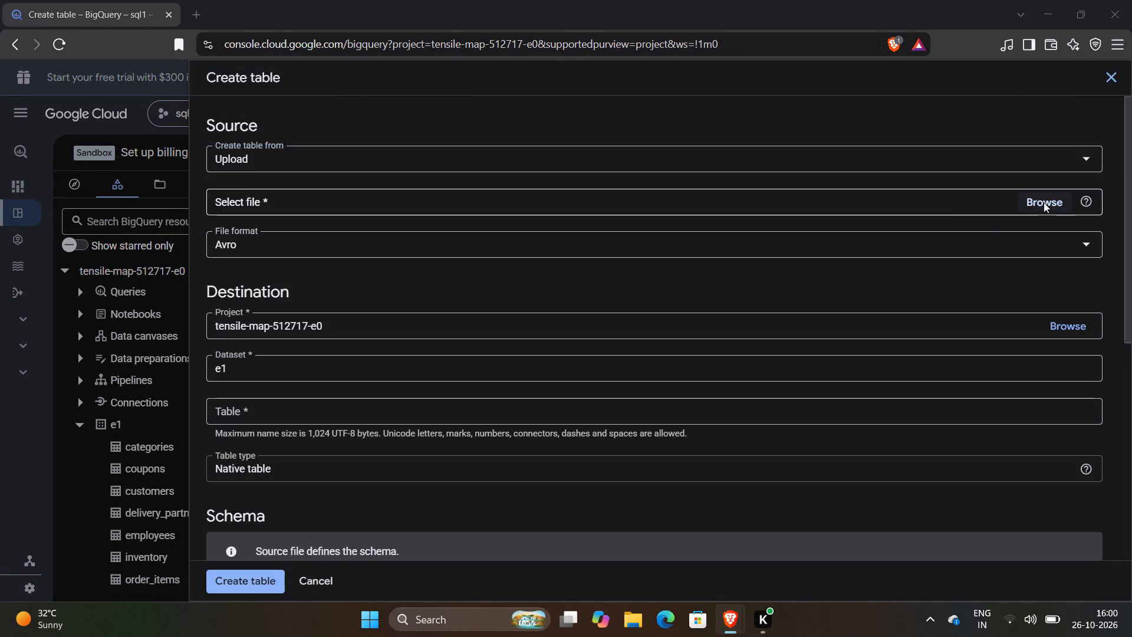
scroll(269, 250, down, 1)
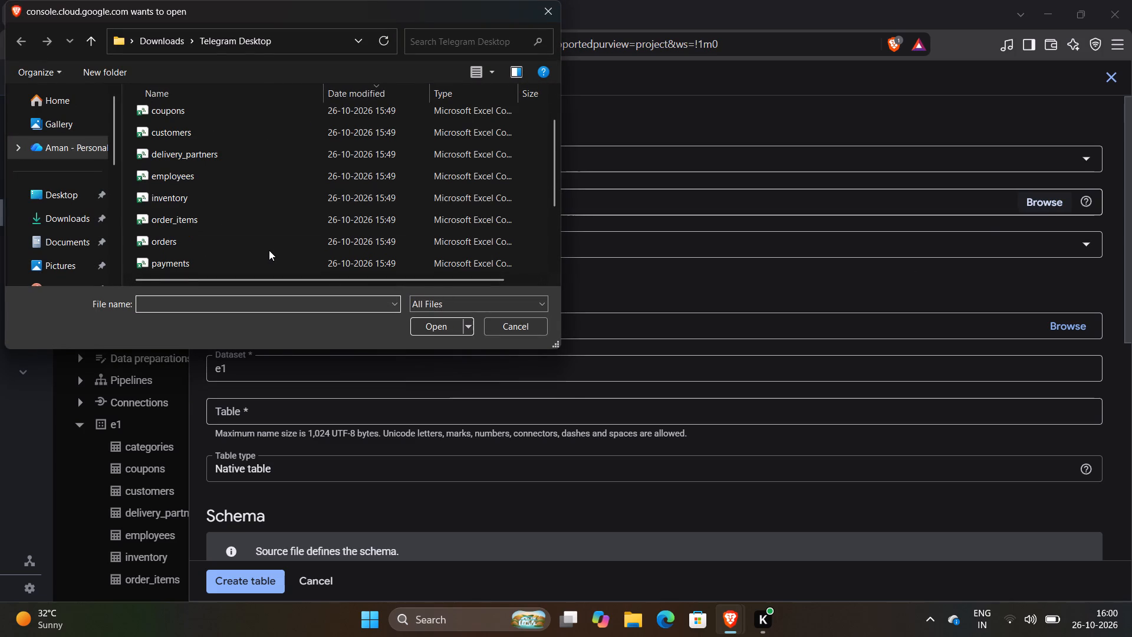
scroll(266, 239, down, 1)
scroll(249, 179, down, 1)
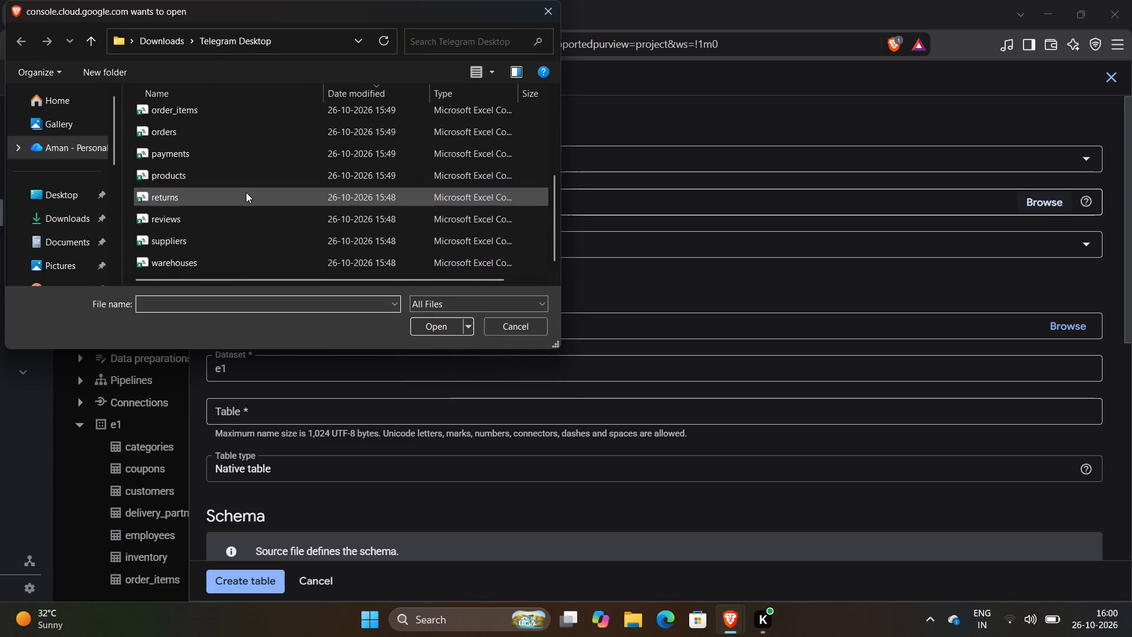
scroll(246, 192, down, 2)
scroll(248, 236, up, 1)
scroll(248, 237, down, 2)
scroll(249, 263, up, 1)
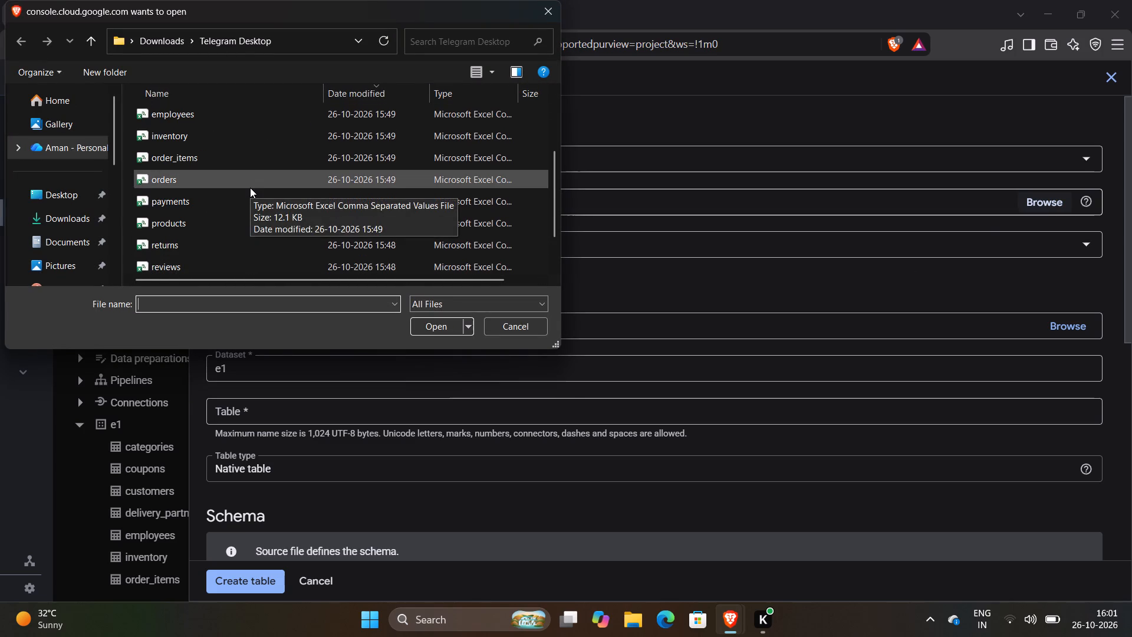
click(250, 188)
click(427, 318)
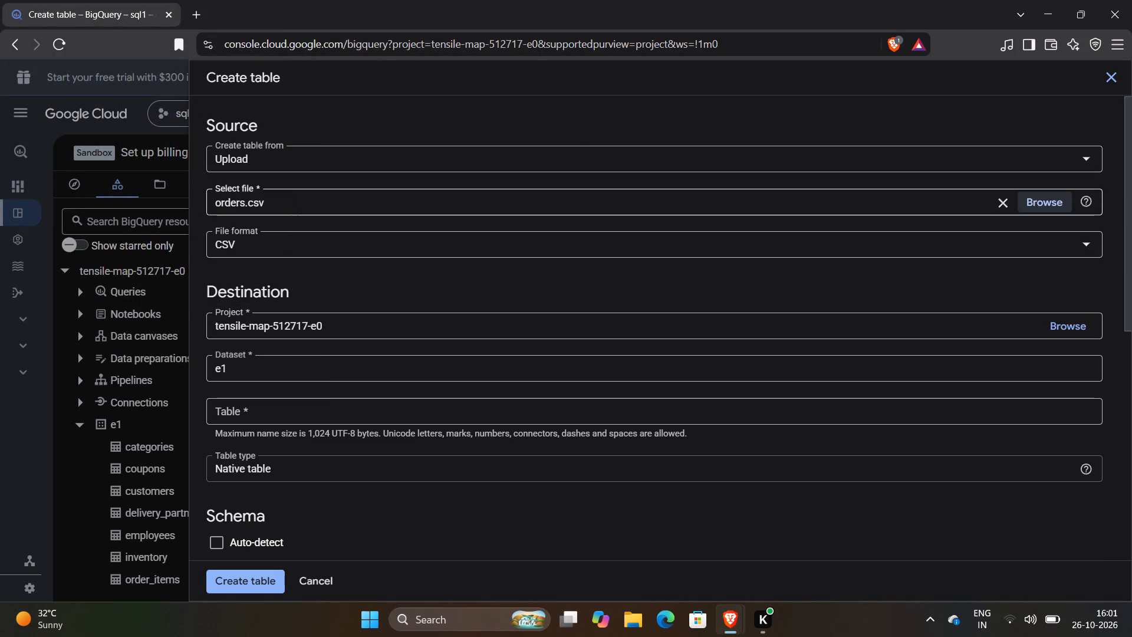
Name the table orders, enable schema auto-detection and create it.
drag(246, 205, 189, 199)
key(ctrl+c)
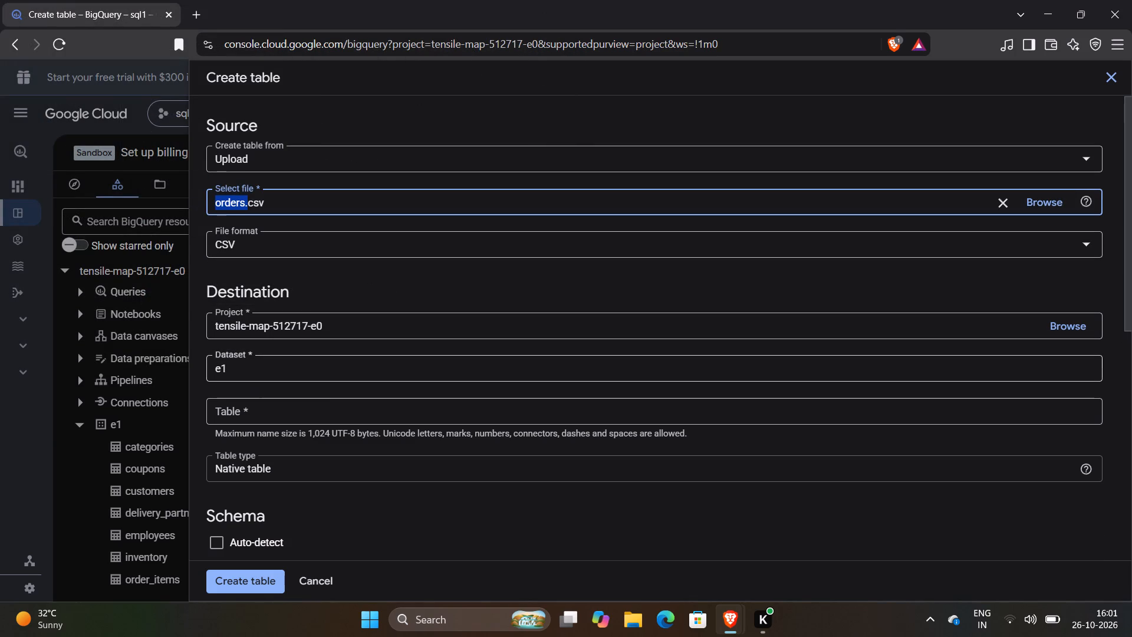
click(248, 404)
key(ctrl+v)
key(BackSpace)
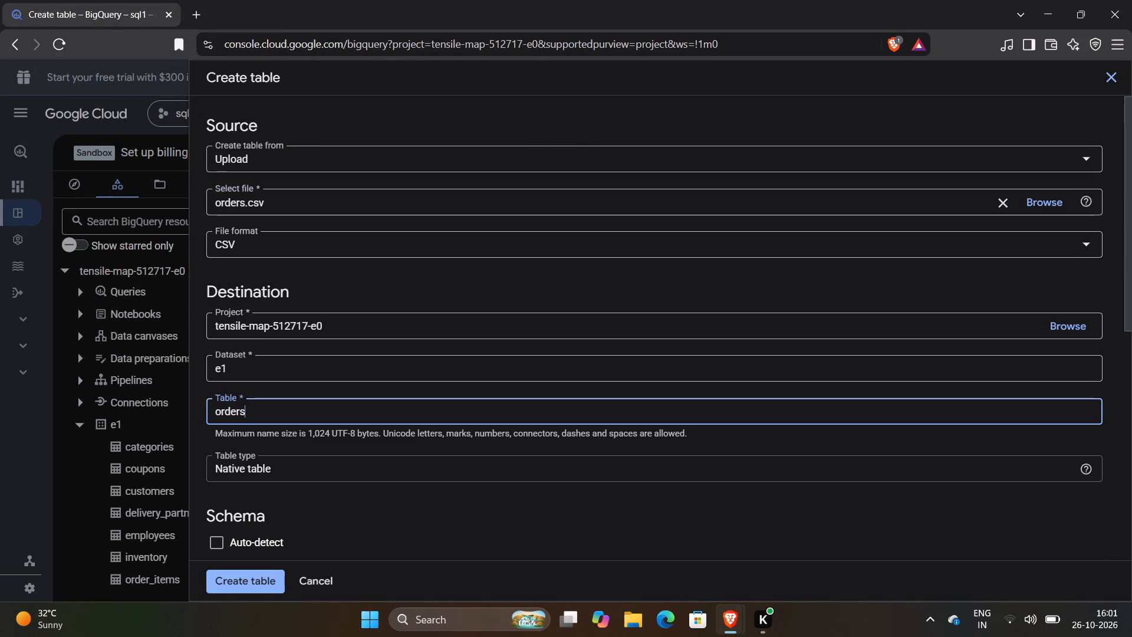
click(215, 545)
click(239, 565)
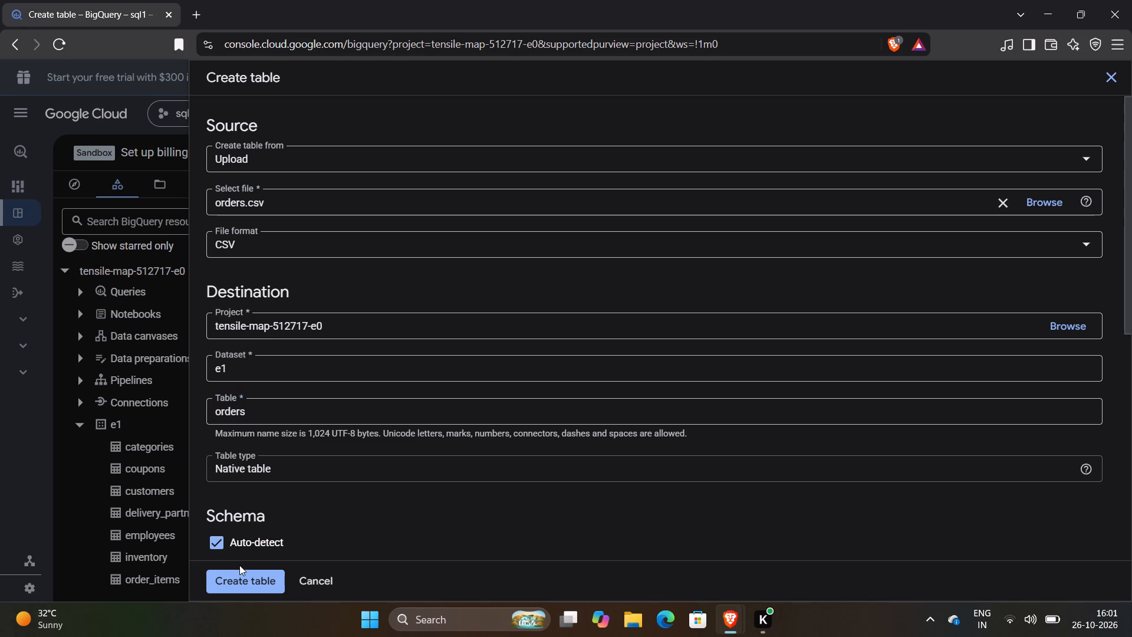
click(243, 583)
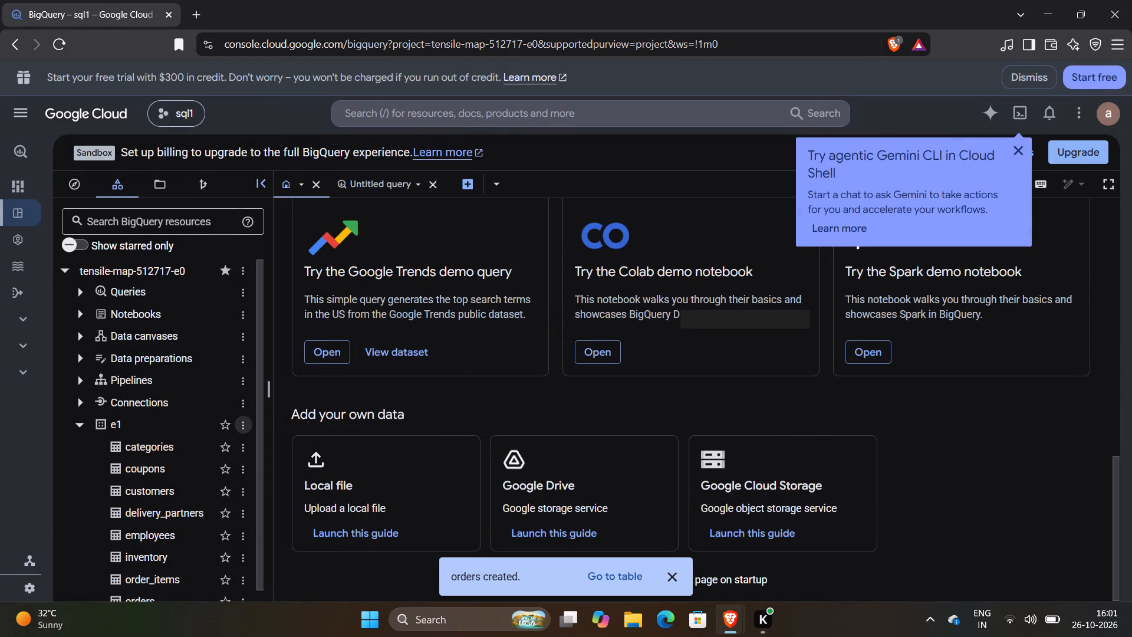
Start another table in the e1 dataset with Upload as the source and payments.csv as the file.
click(243, 425)
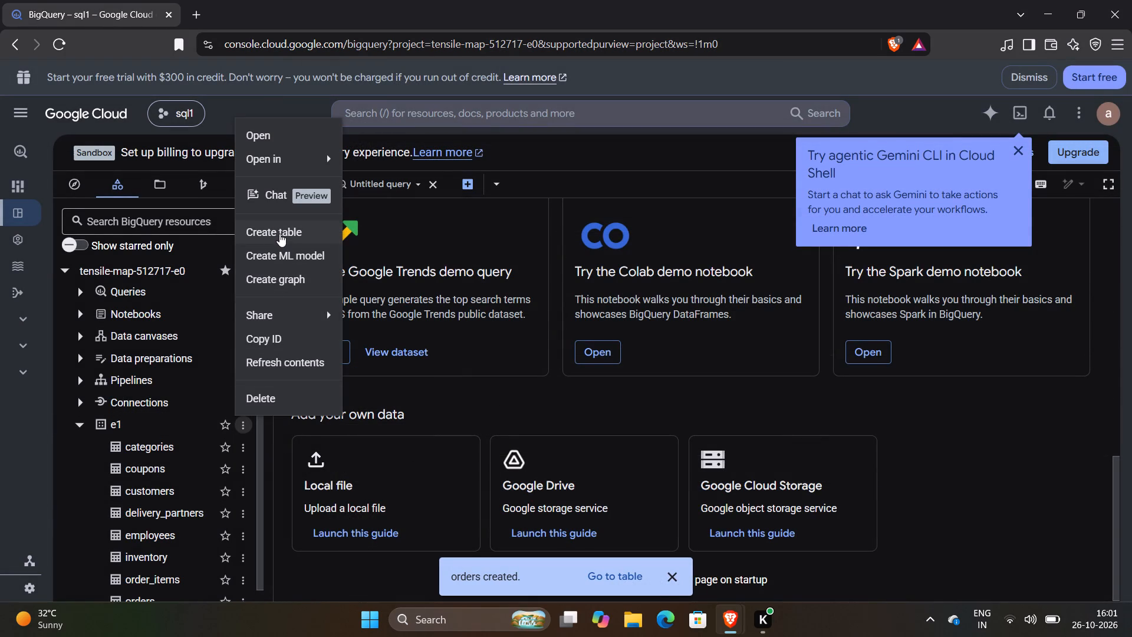
click(279, 234)
click(401, 138)
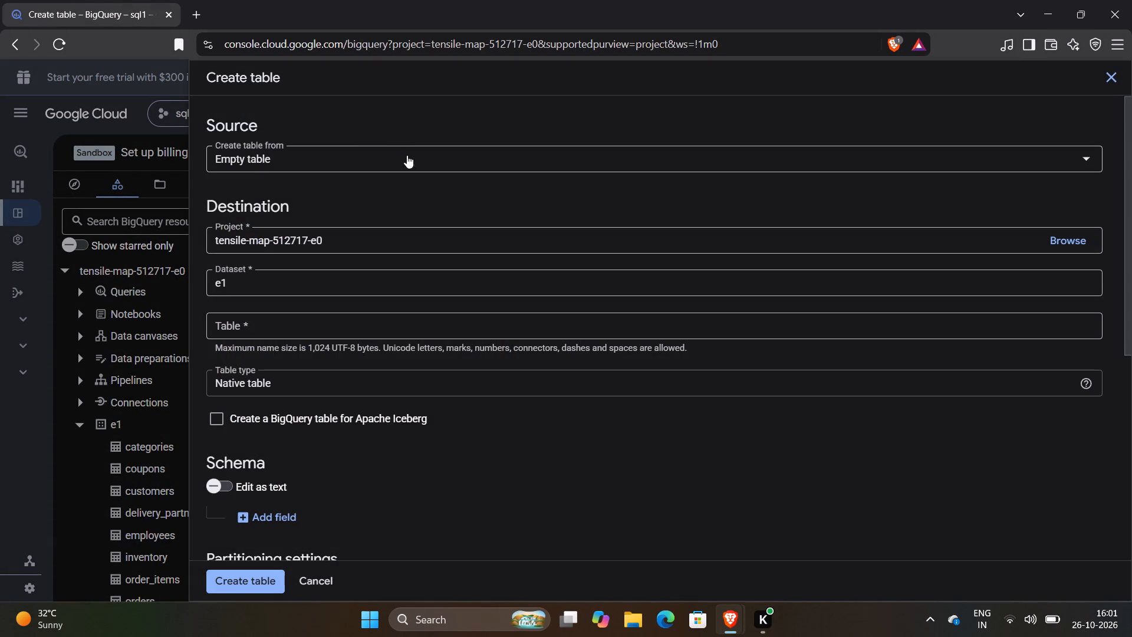
click(413, 165)
click(346, 202)
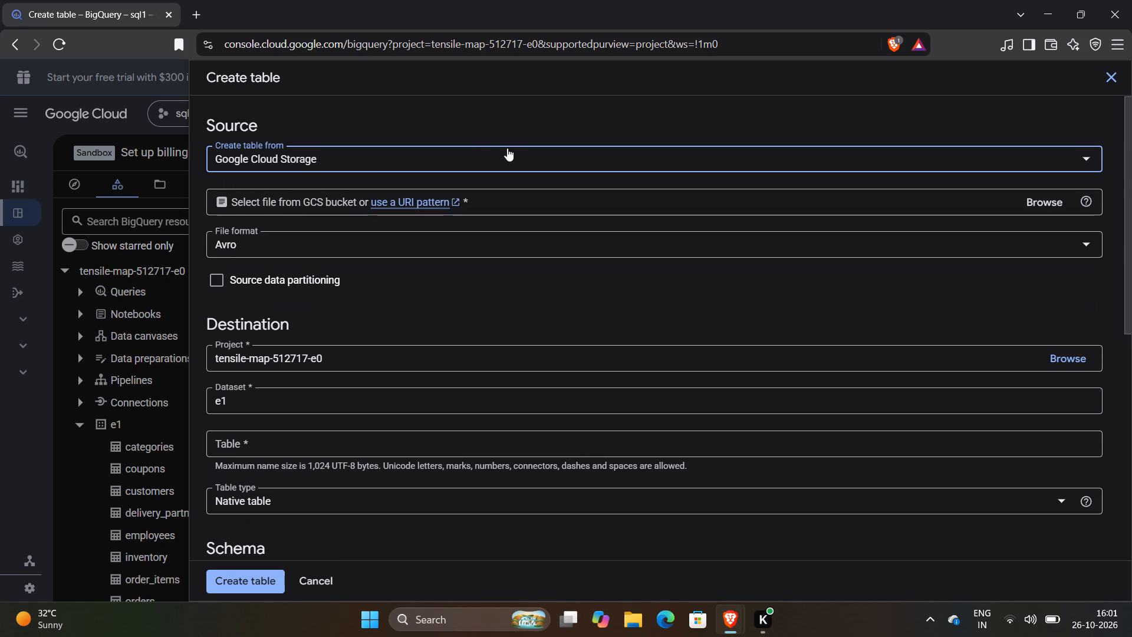
click(516, 148)
click(413, 213)
click(481, 202)
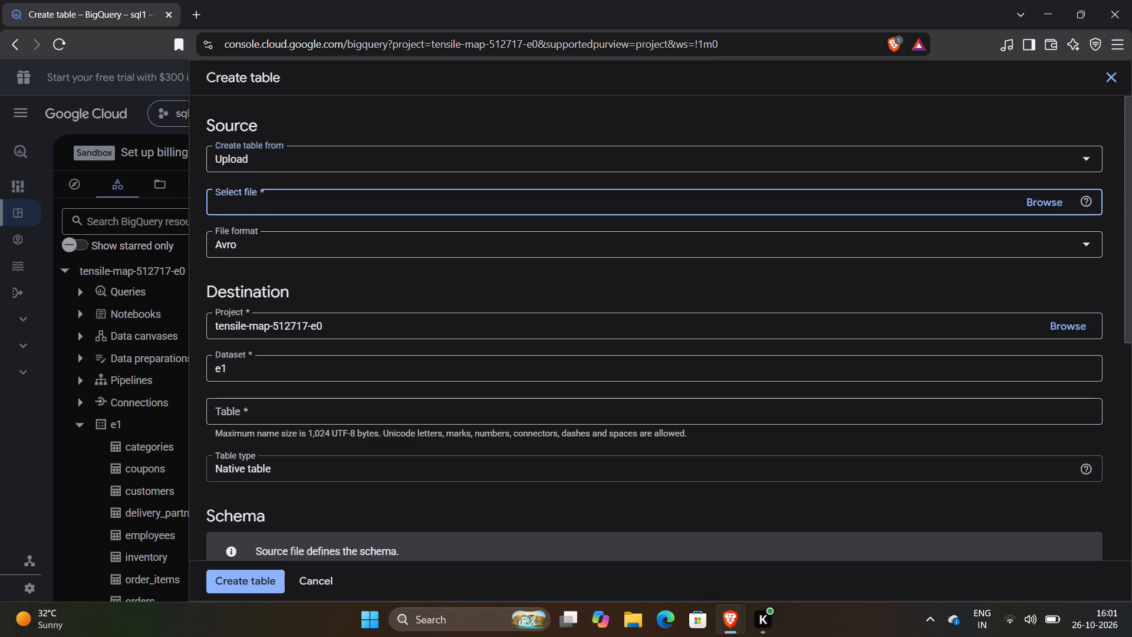
click(1025, 211)
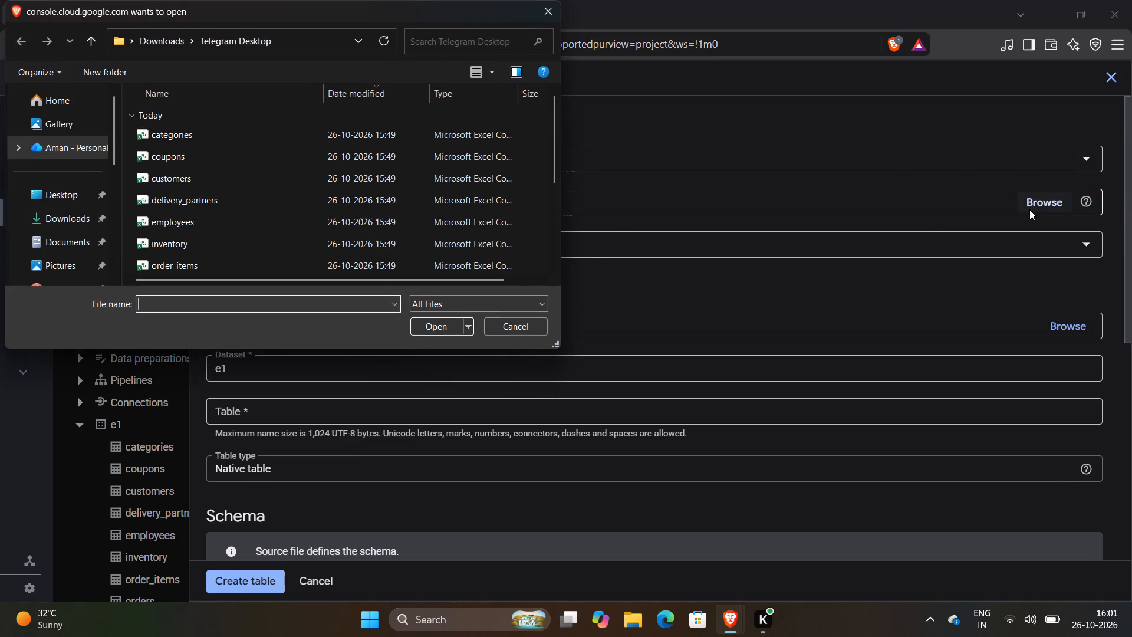
scroll(308, 258, down, 1)
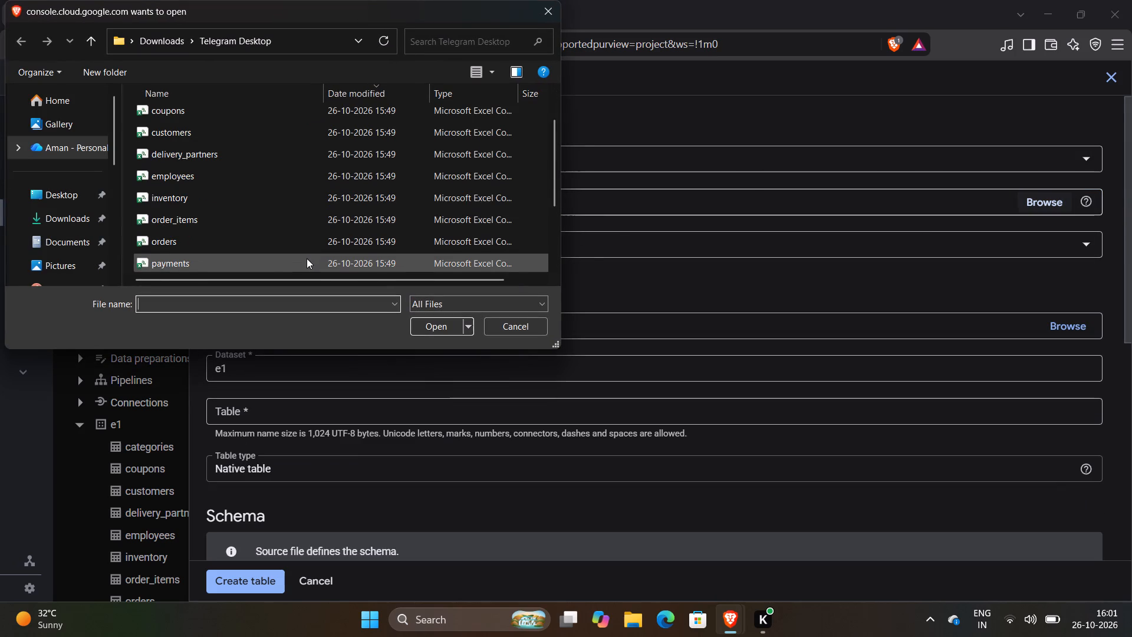
click(282, 256)
click(410, 320)
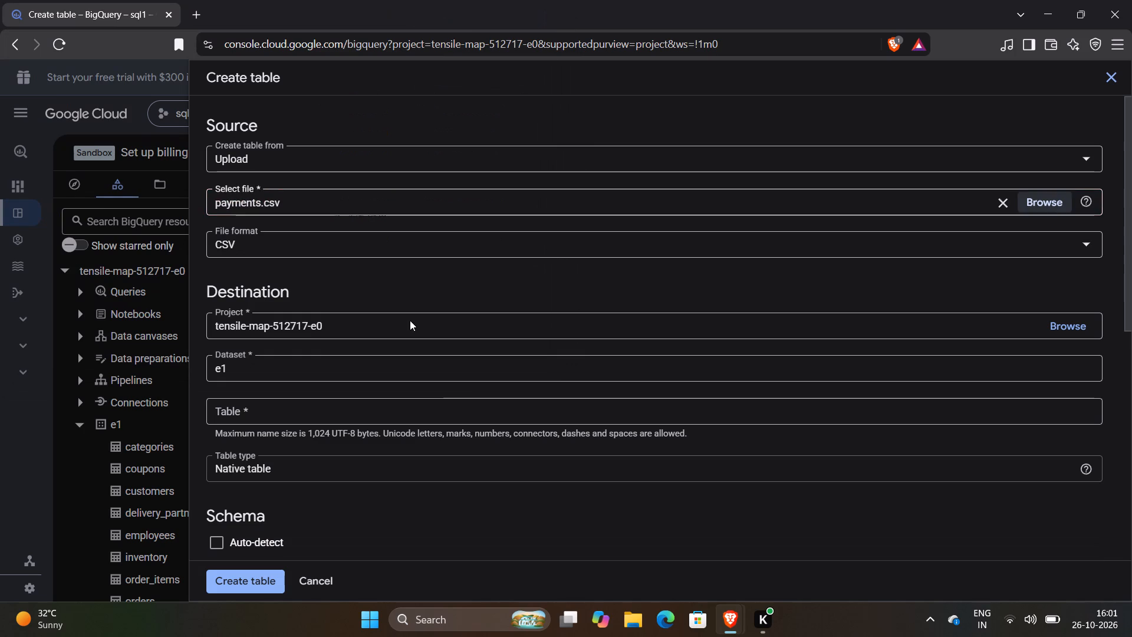
Name the table payments, enable schema auto-detection and create it.
click(258, 205)
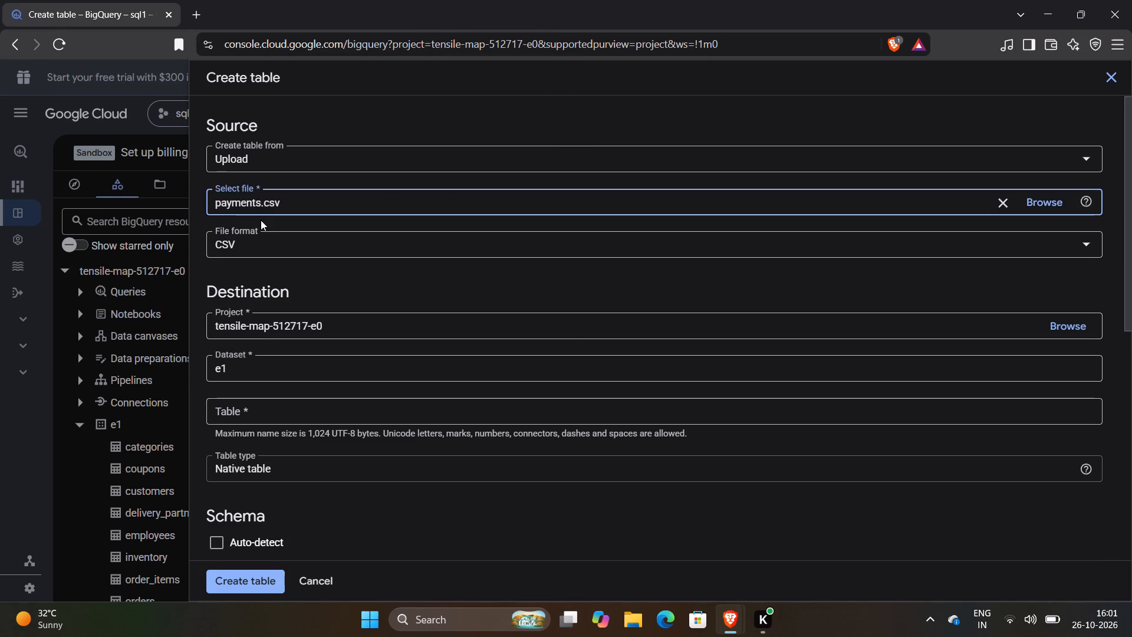
drag(262, 202, 116, 206)
key(ctrl+c)
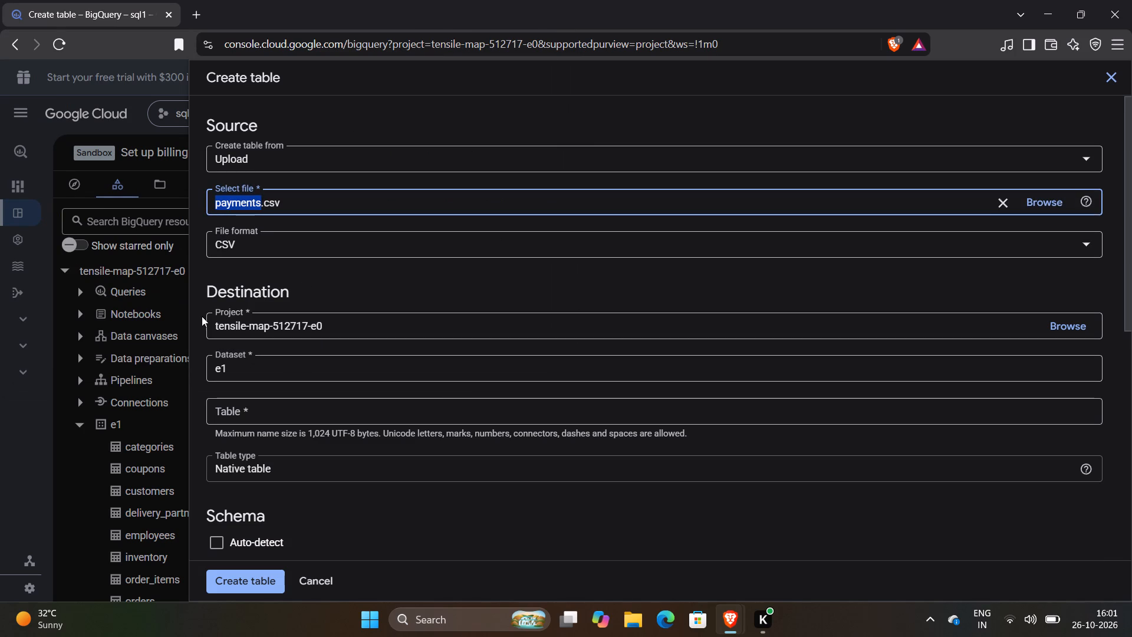
click(258, 403)
key(ctrl+v)
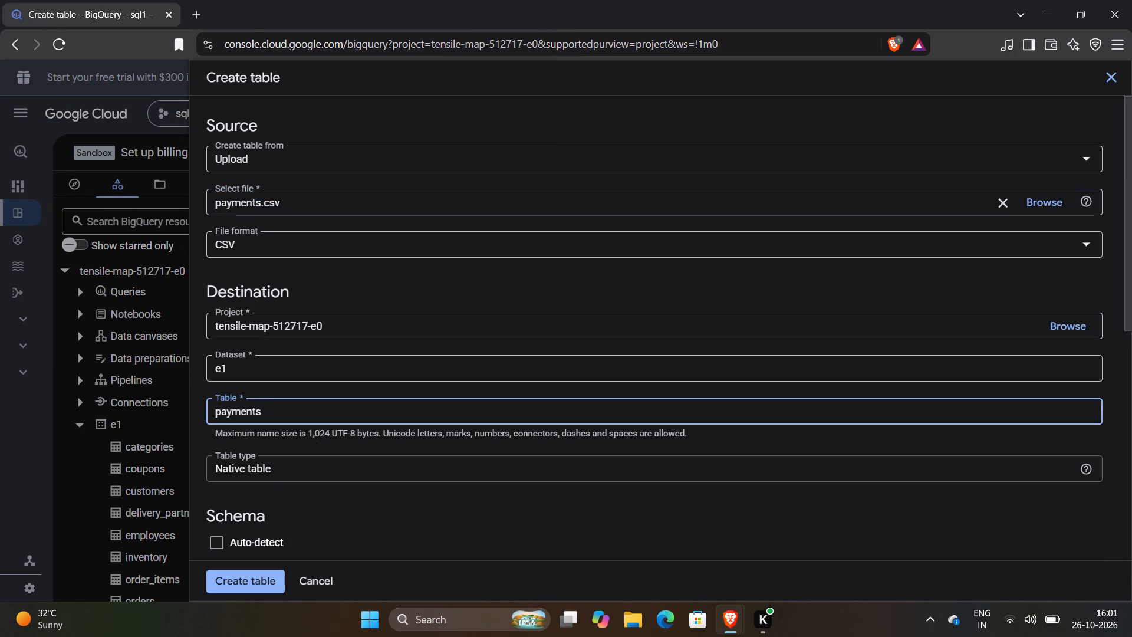
click(227, 541)
click(245, 582)
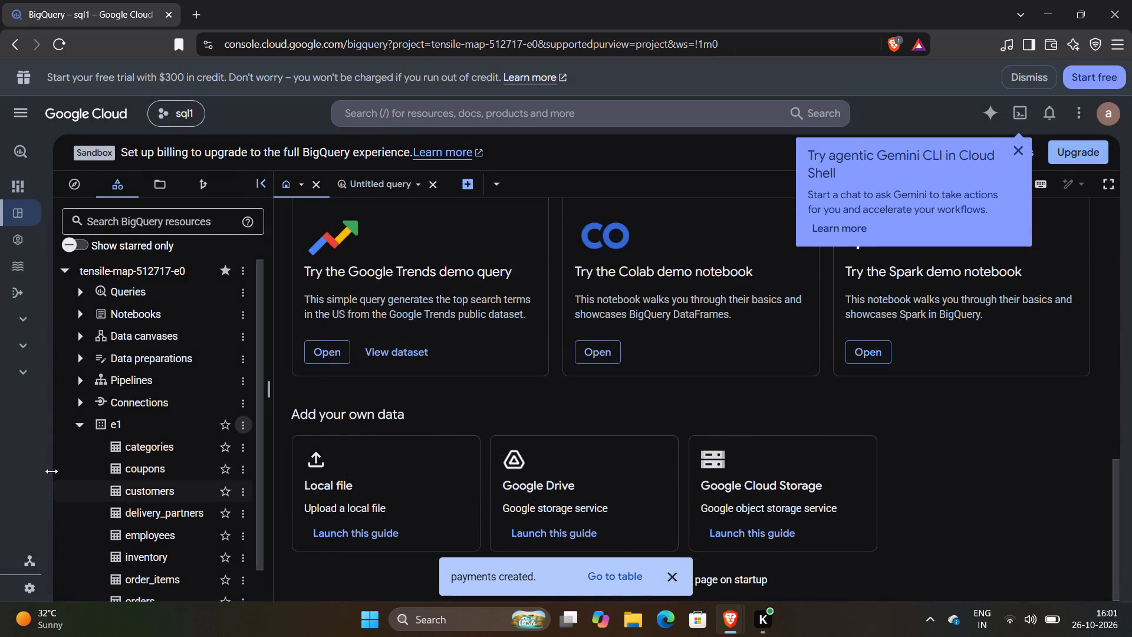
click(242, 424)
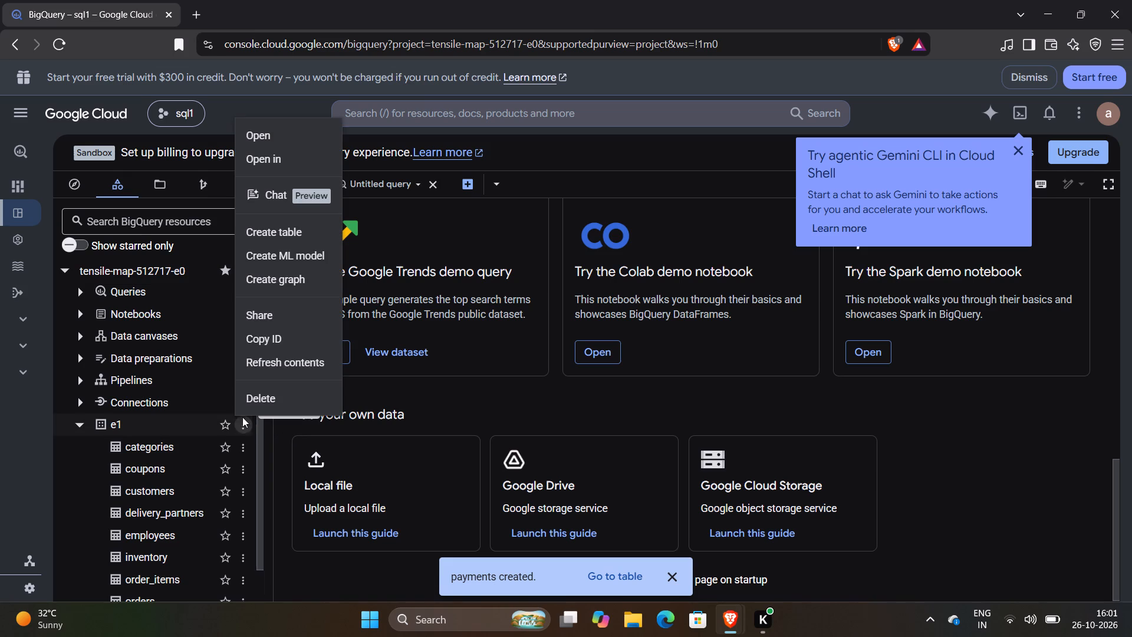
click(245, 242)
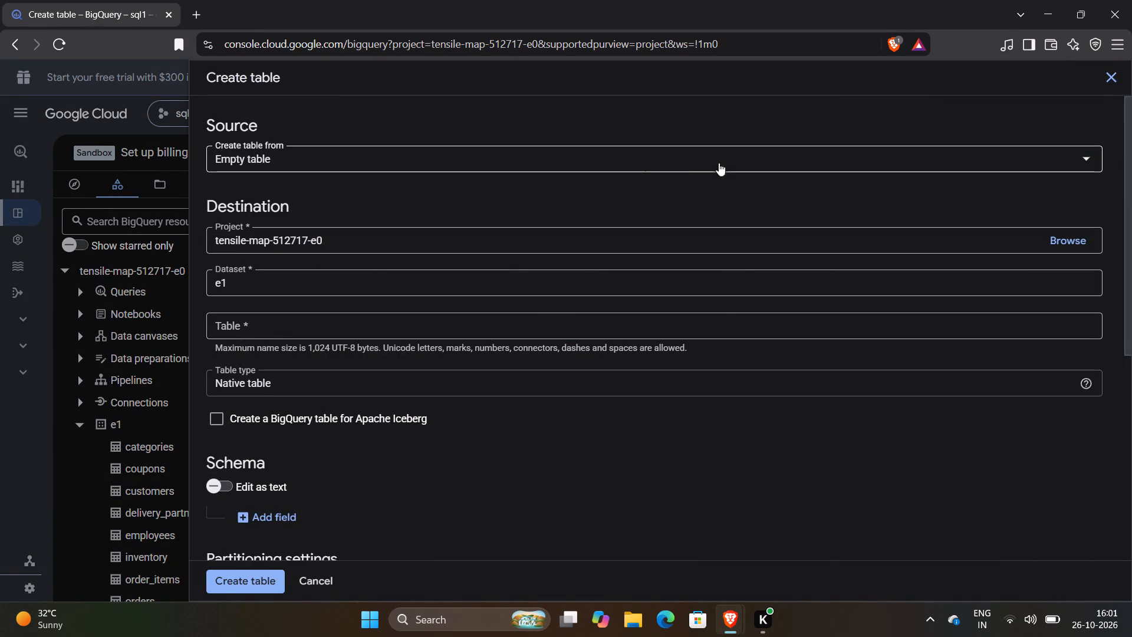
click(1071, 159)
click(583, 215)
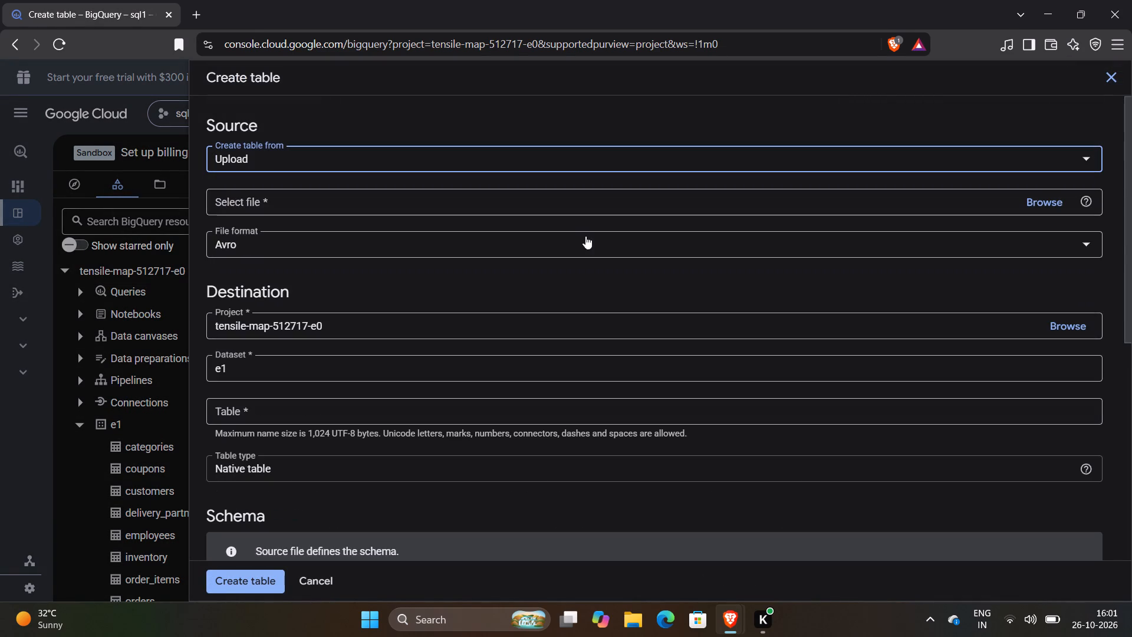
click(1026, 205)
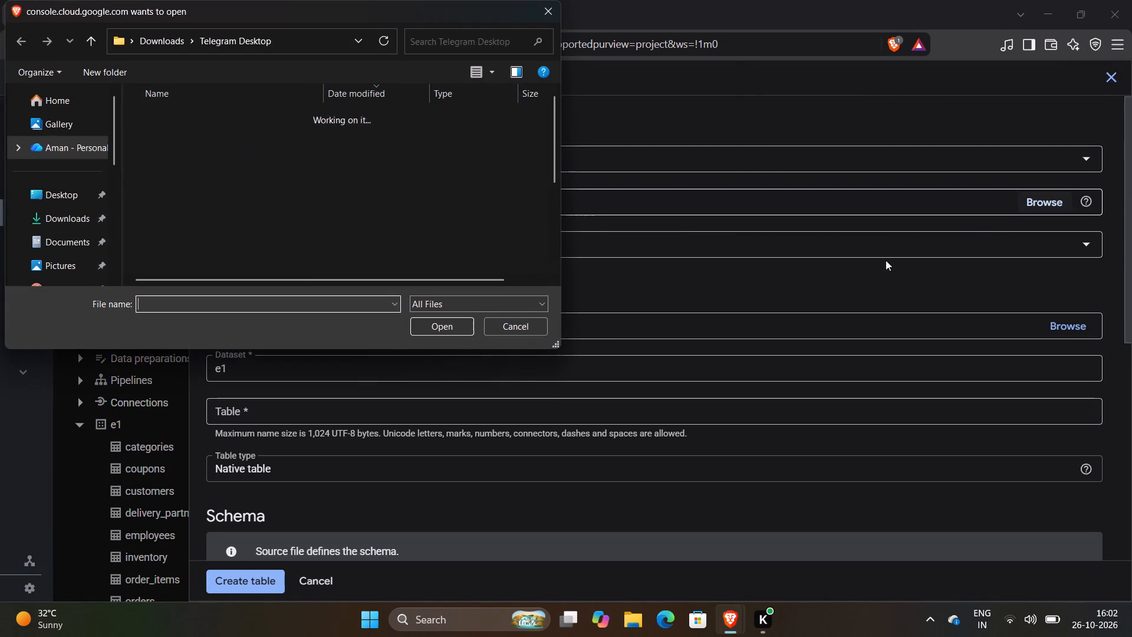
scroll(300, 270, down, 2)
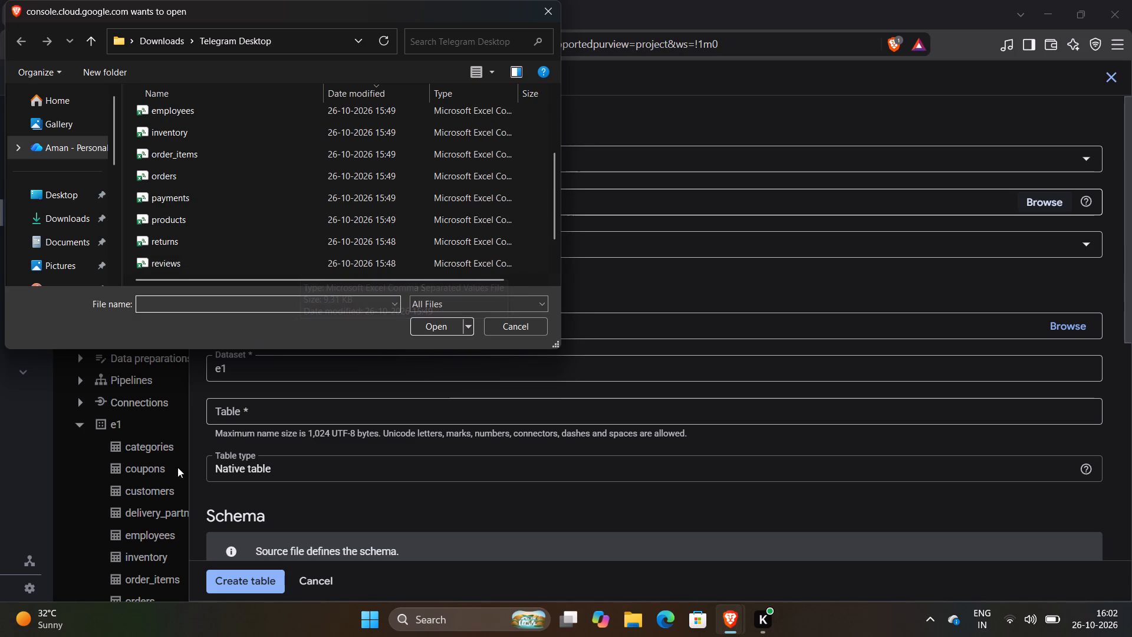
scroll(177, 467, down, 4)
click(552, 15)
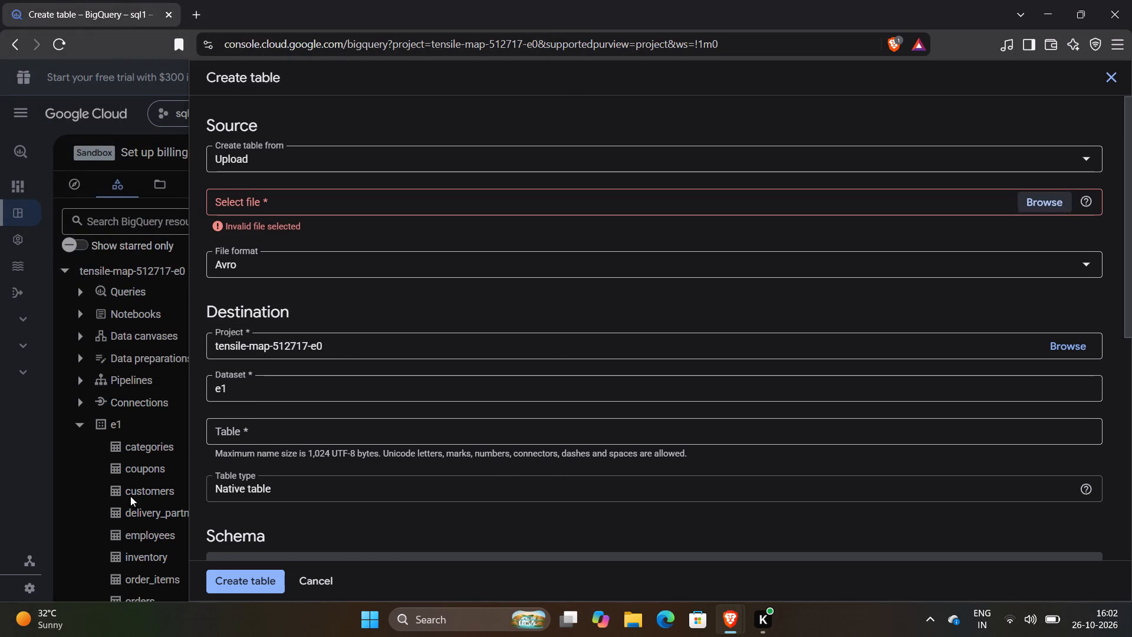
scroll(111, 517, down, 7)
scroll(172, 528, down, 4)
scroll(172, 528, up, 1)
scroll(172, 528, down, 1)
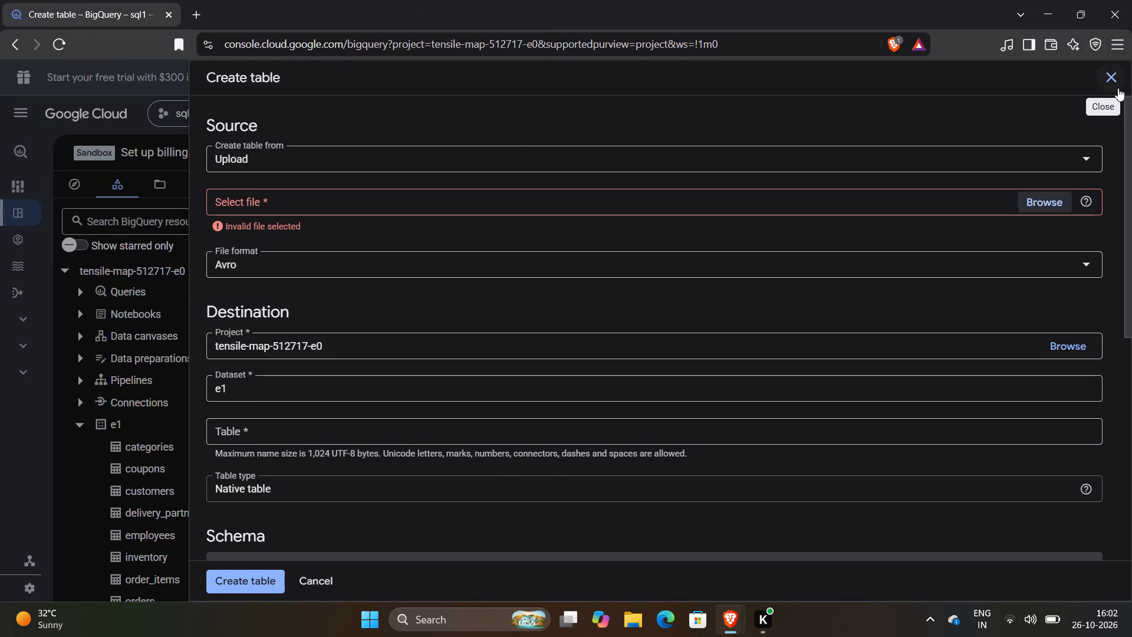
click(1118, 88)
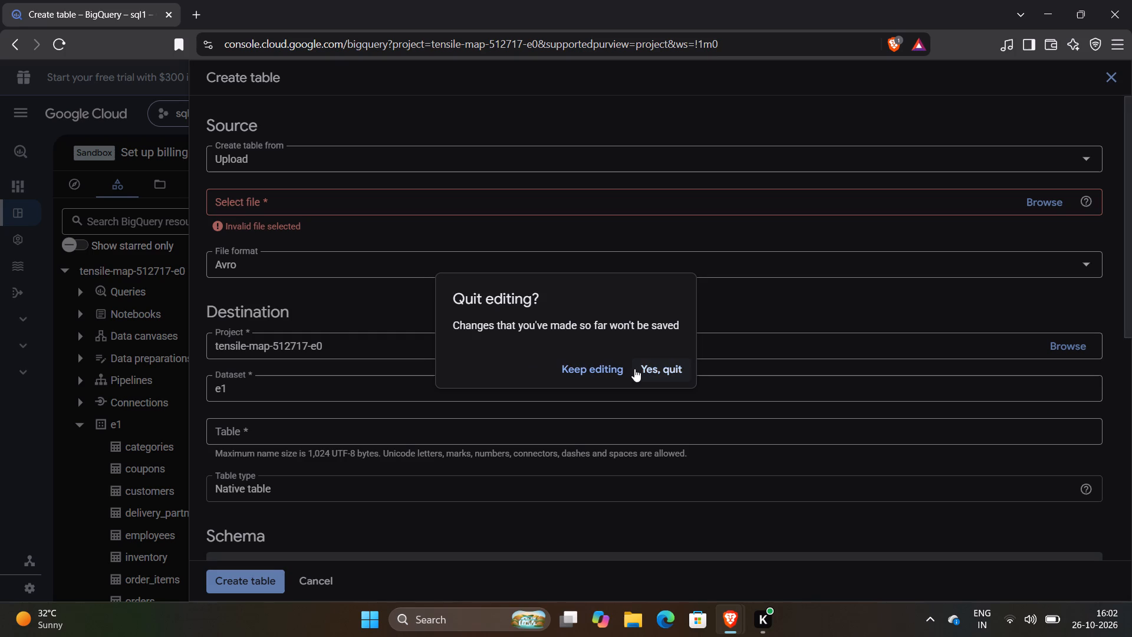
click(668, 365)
Start another table in the e1 dataset with Upload as the source and products.csv as the file.
scroll(203, 566, up, 1)
scroll(203, 566, down, 1)
scroll(203, 566, up, 1)
scroll(203, 566, down, 3)
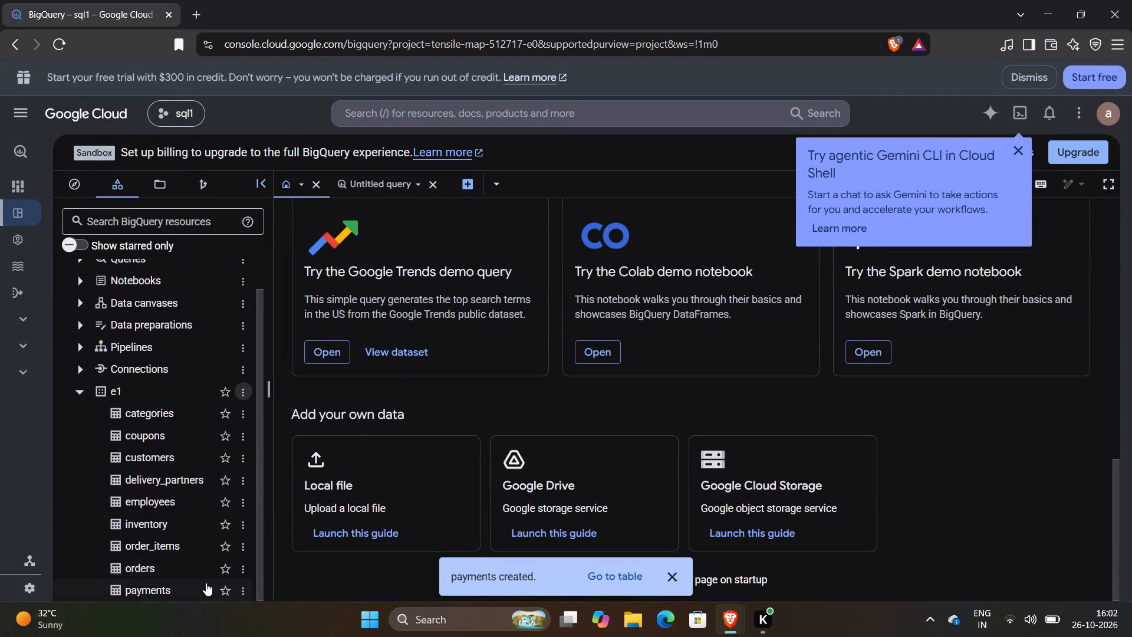
scroll(206, 583, down, 6)
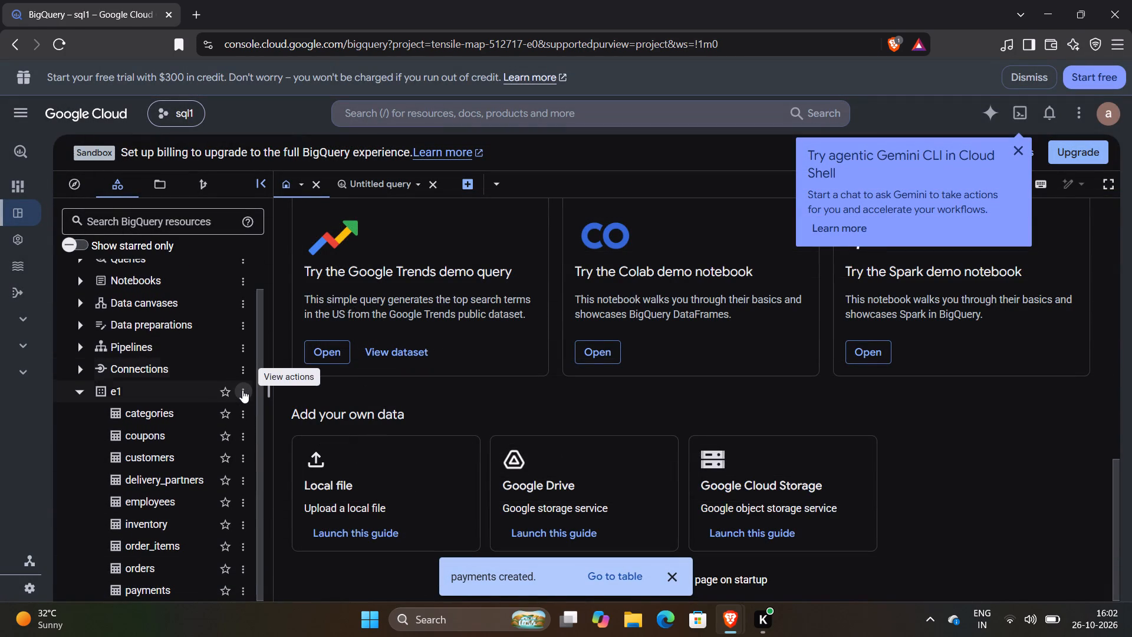
click(242, 390)
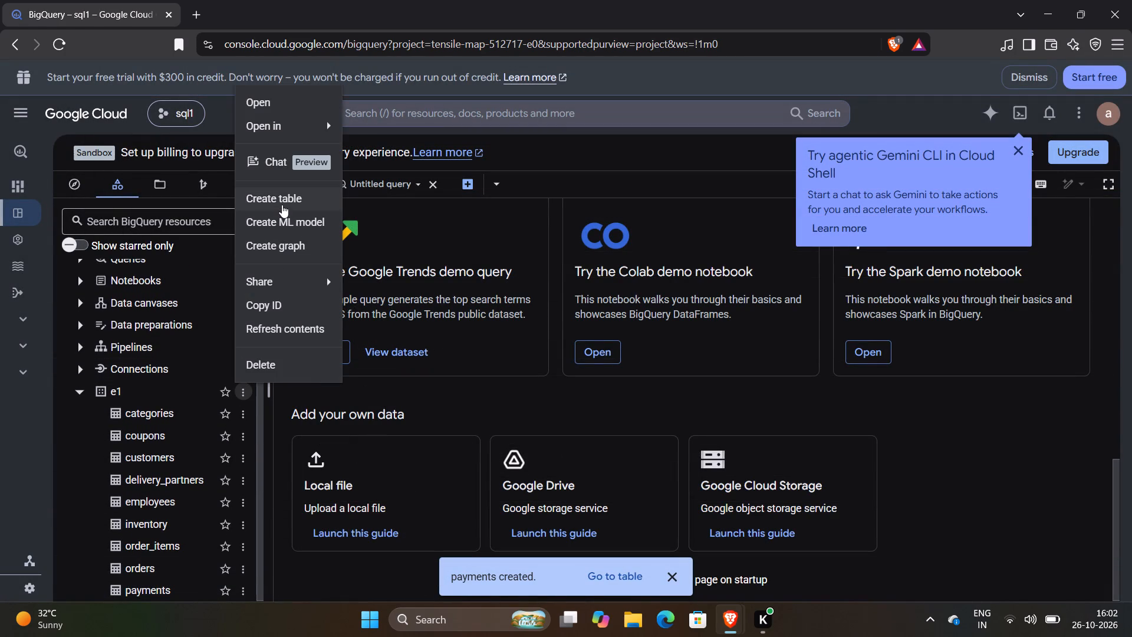
click(282, 205)
click(374, 159)
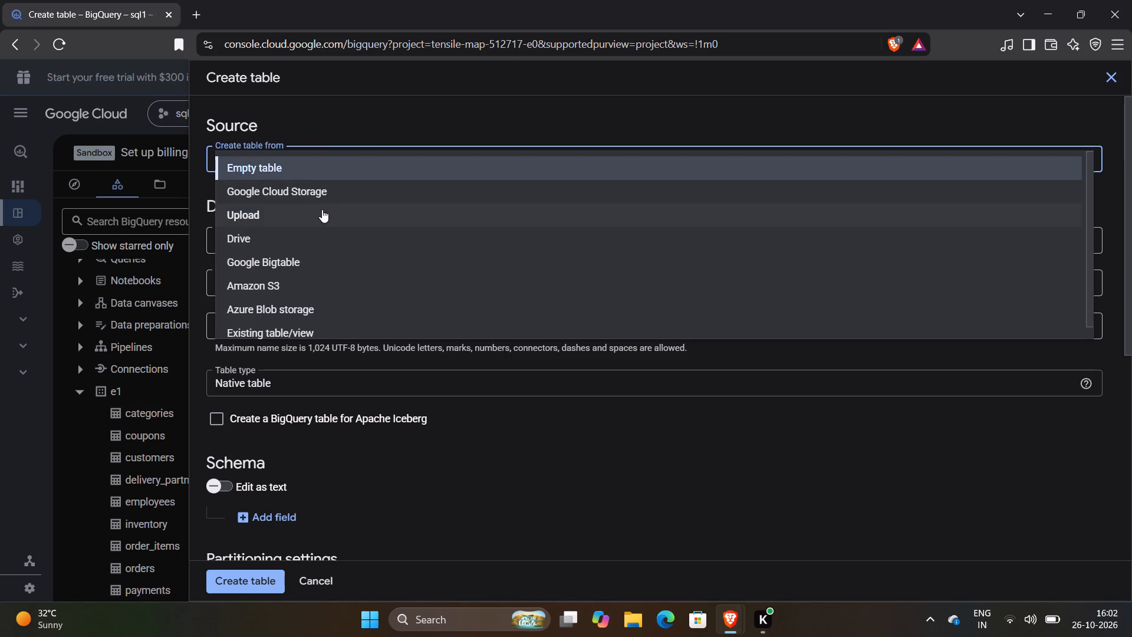
click(314, 212)
click(1039, 198)
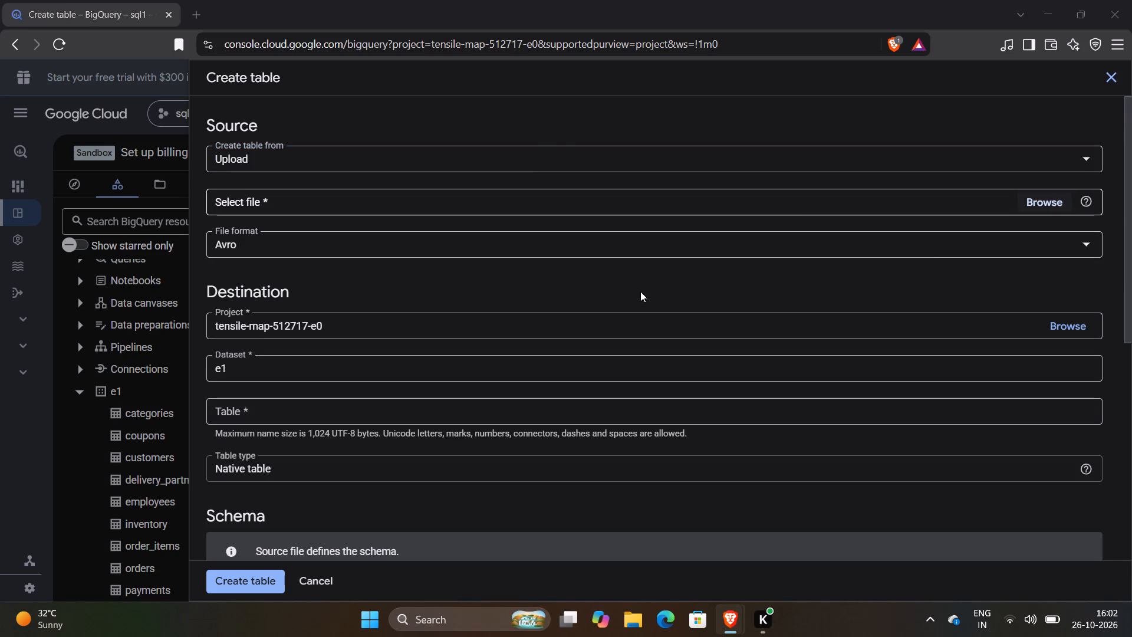
scroll(300, 235, down, 2)
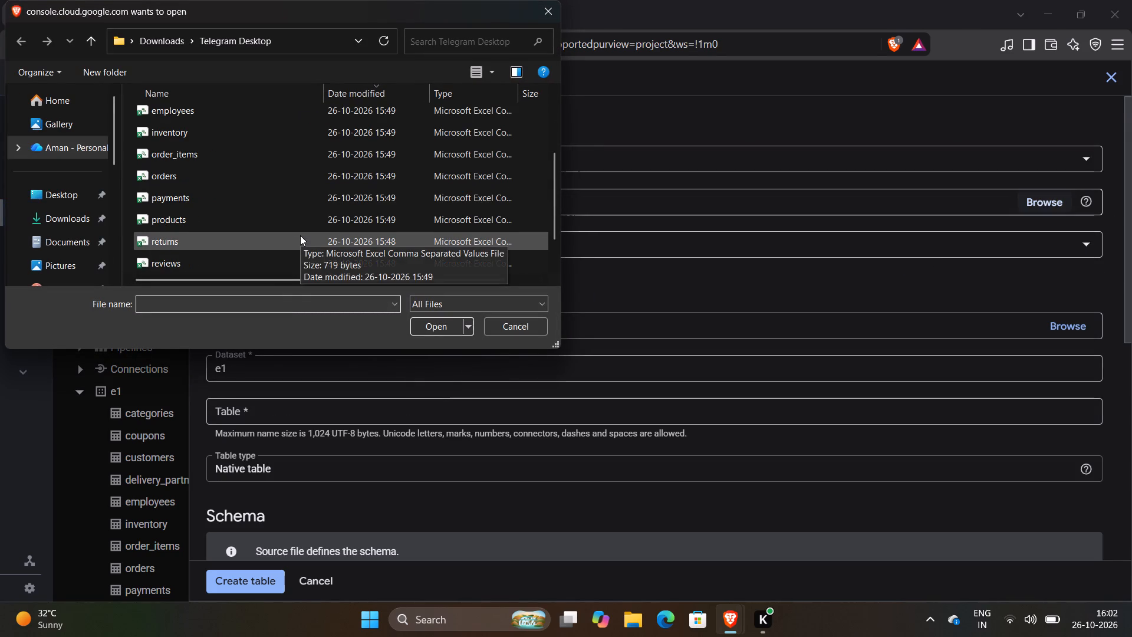
click(238, 222)
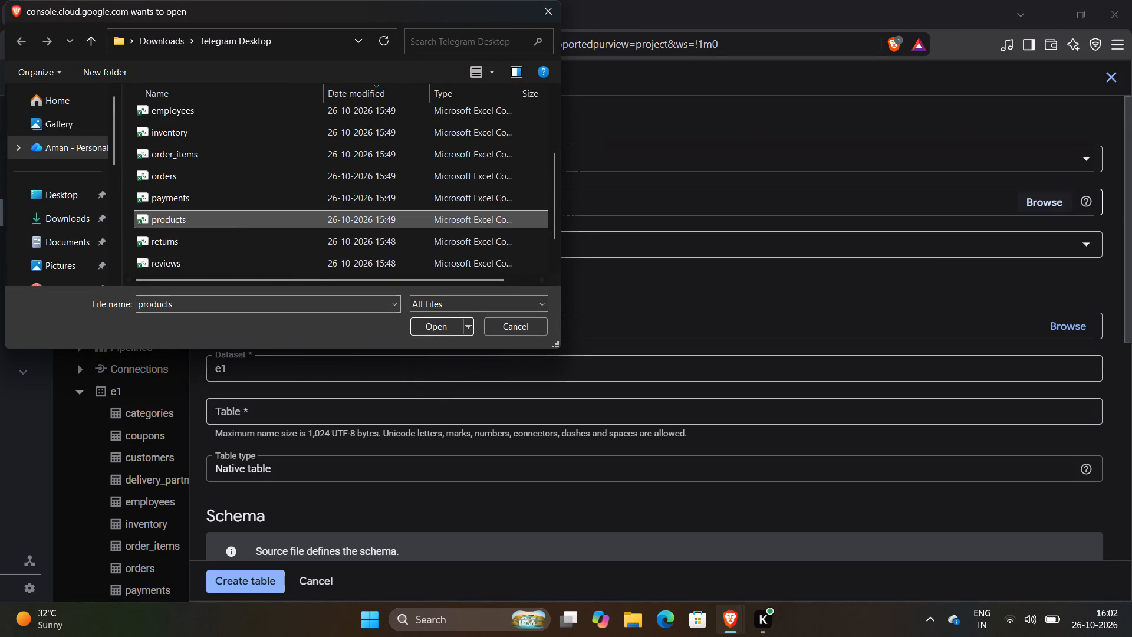
click(448, 329)
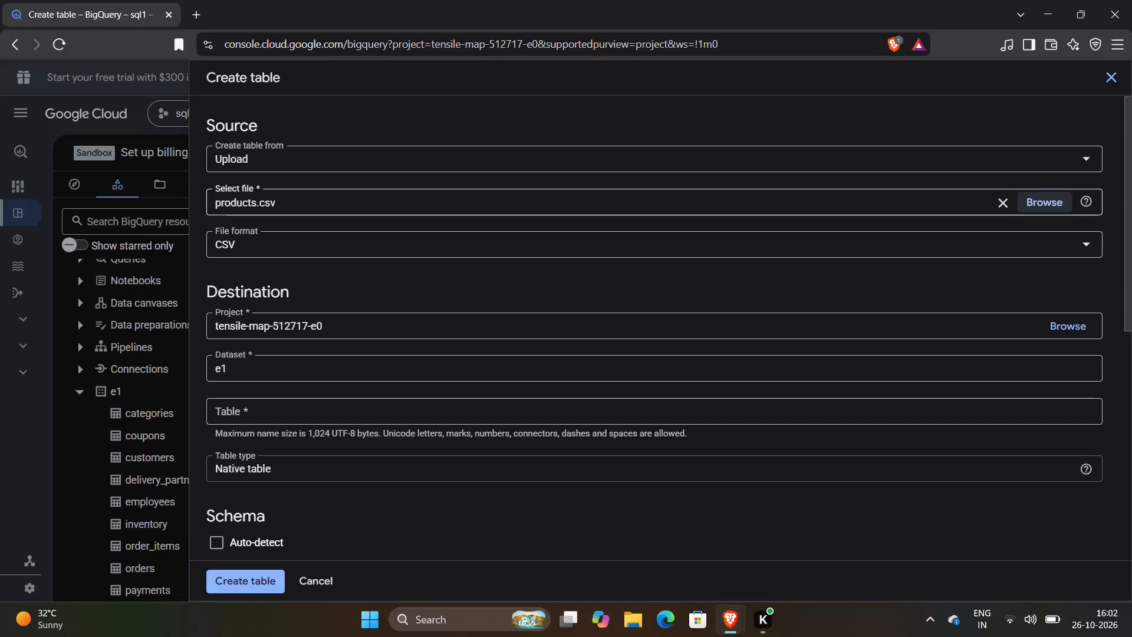
Name the table products, enable schema auto-detection and create it.
drag(257, 202, 173, 196)
key(ctrl+c)
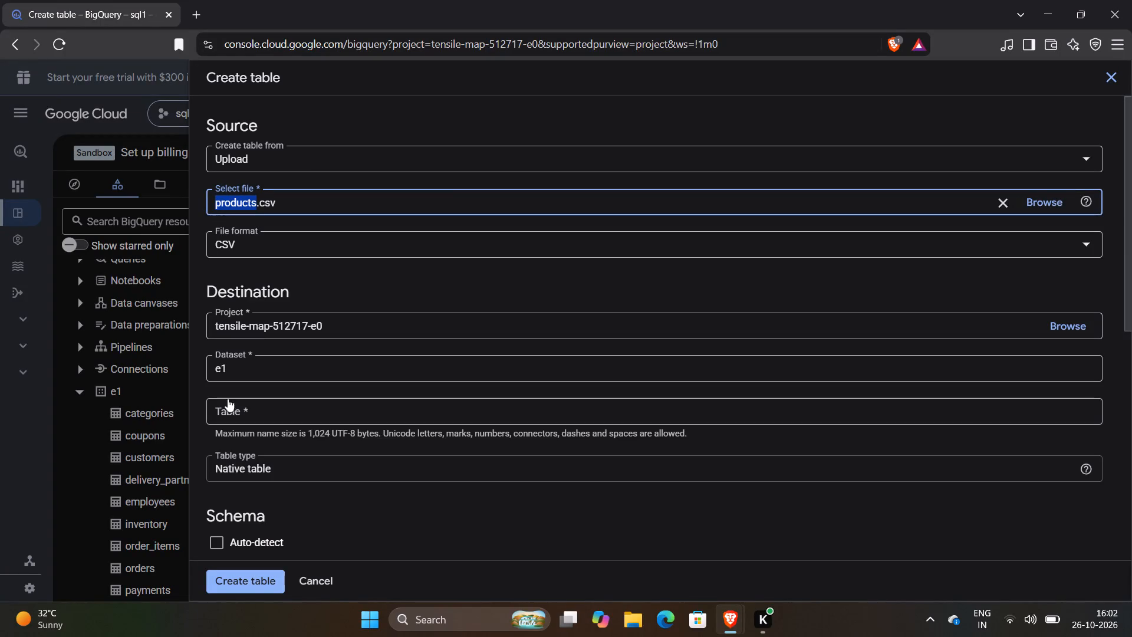
click(229, 403)
key(ctrl+v)
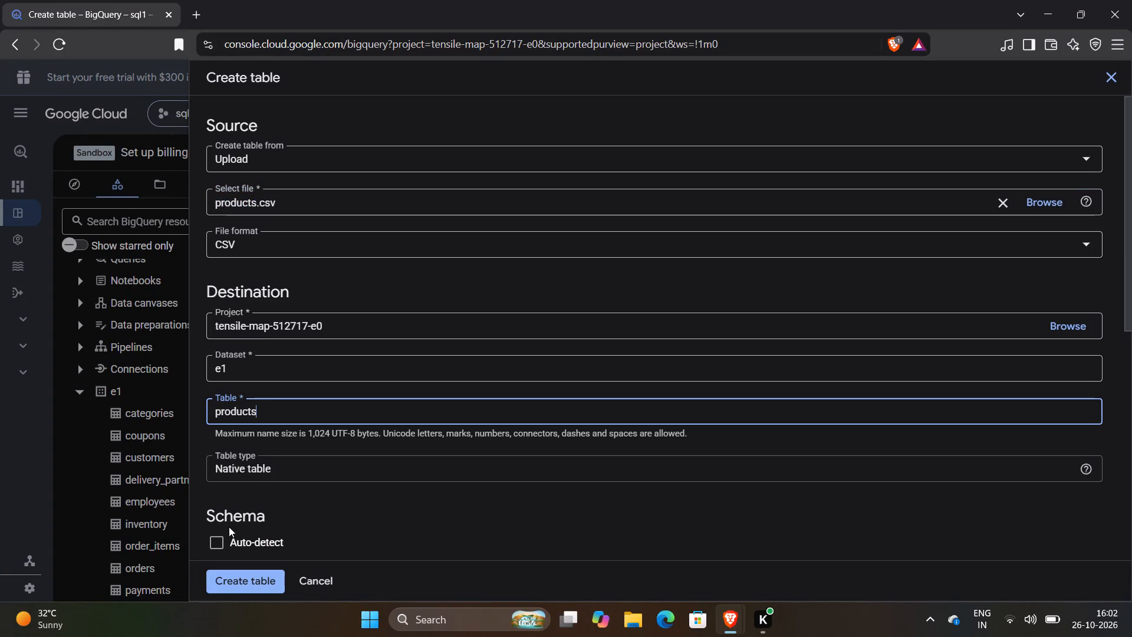
click(221, 542)
click(245, 593)
click(252, 581)
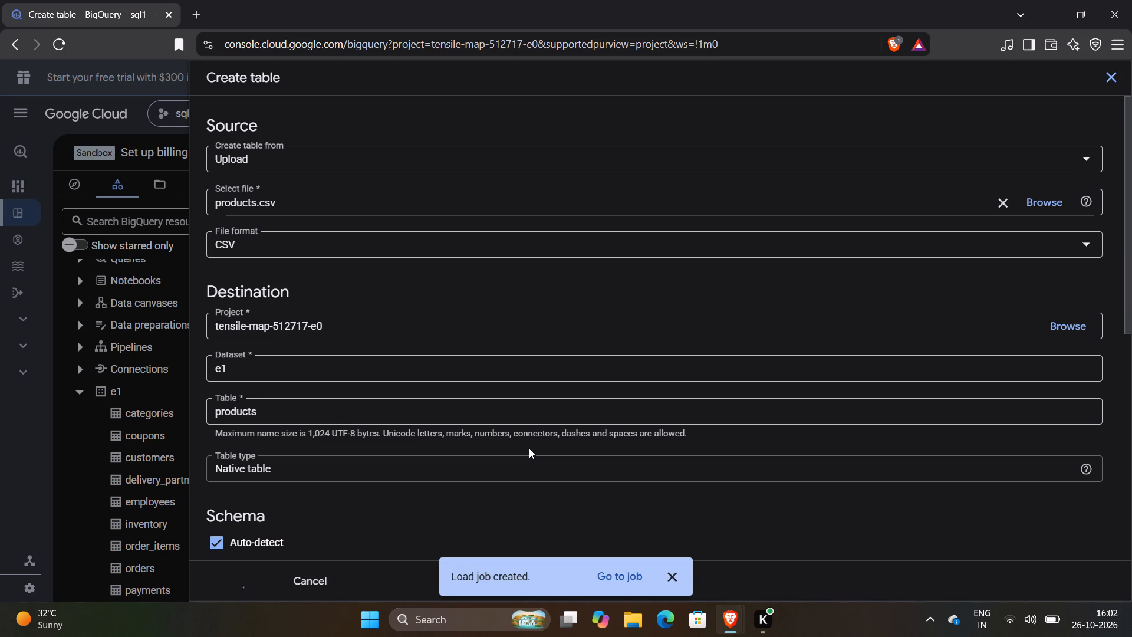
Start another table in the e1 dataset with Upload as the source and returns.csv as the file.
scroll(47, 520, down, 4)
scroll(127, 531, down, 5)
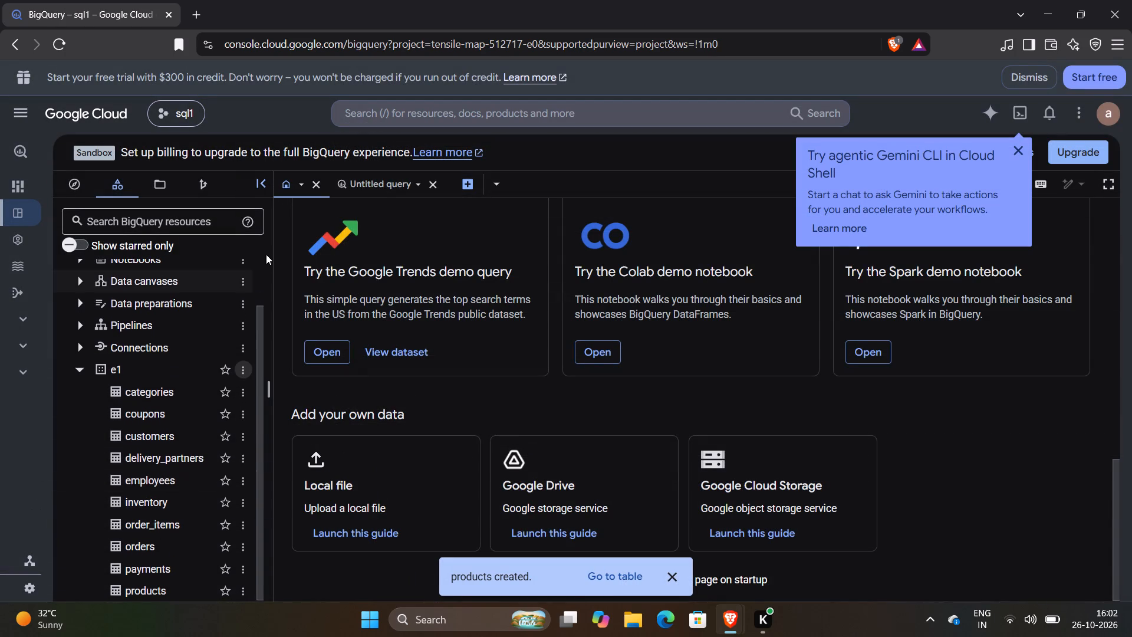
click(239, 375)
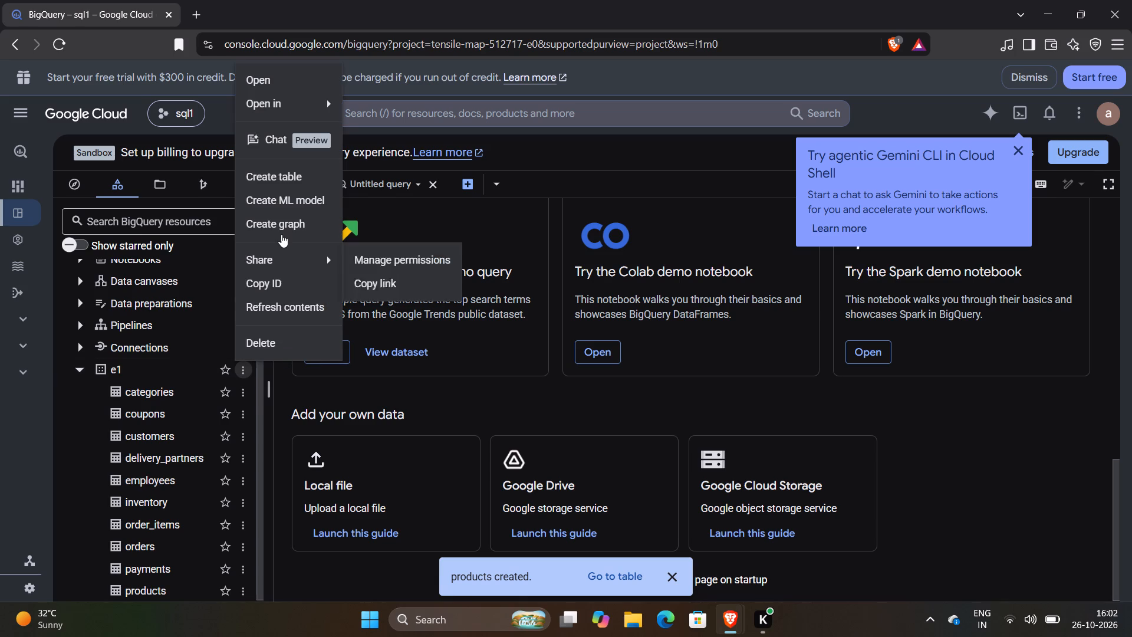
click(278, 173)
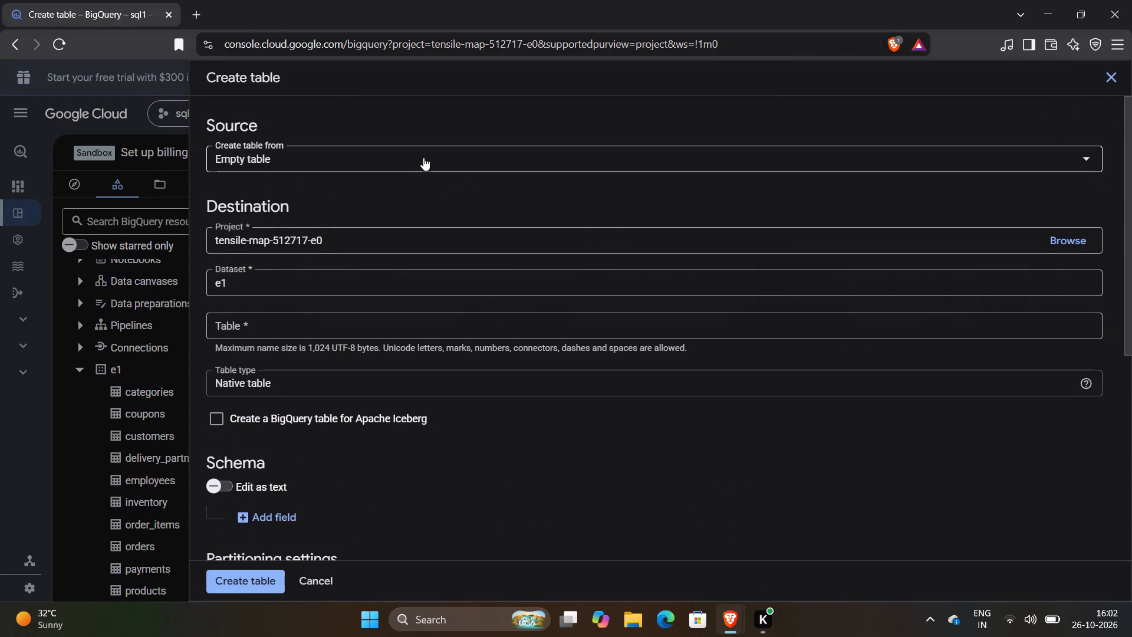
click(423, 157)
click(325, 216)
click(1074, 204)
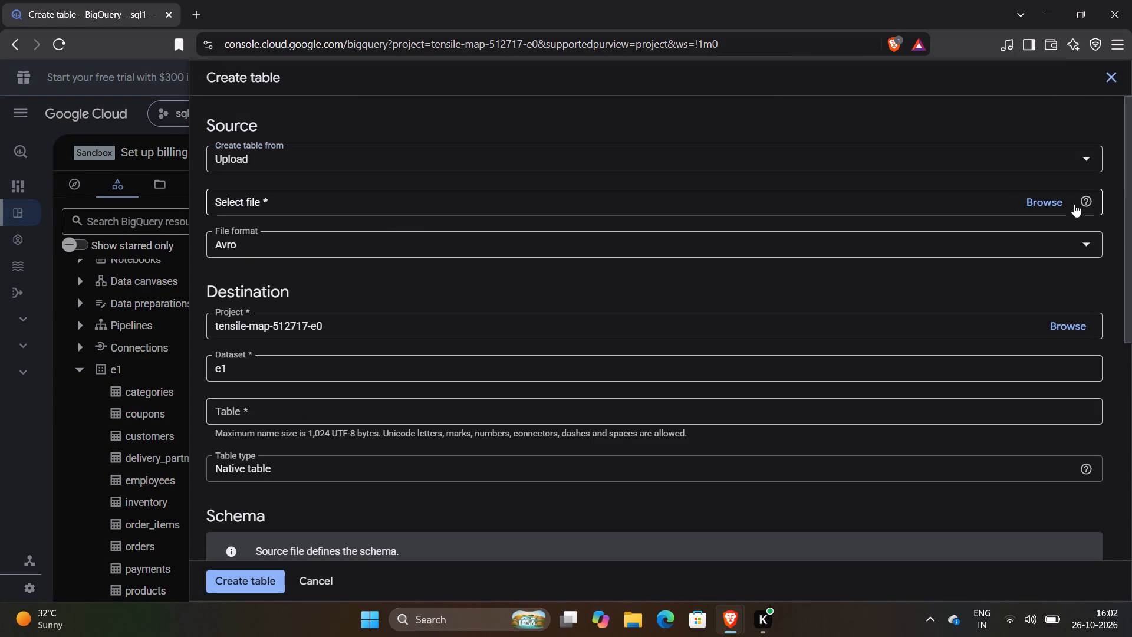
click(1033, 201)
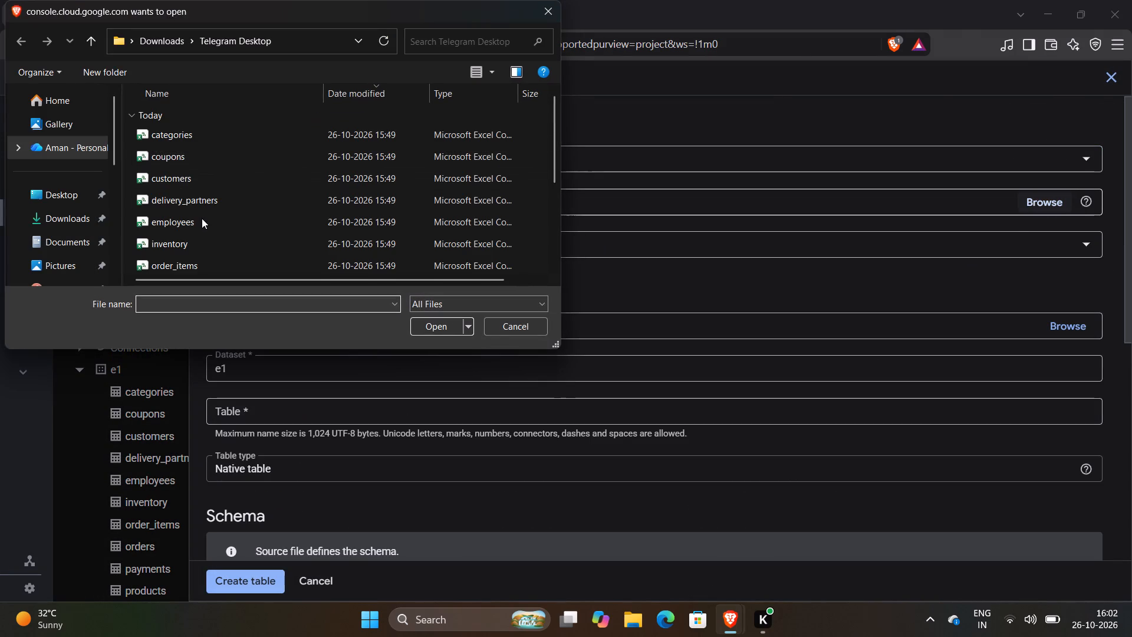
scroll(202, 222, down, 1)
scroll(202, 222, up, 1)
scroll(202, 222, down, 2)
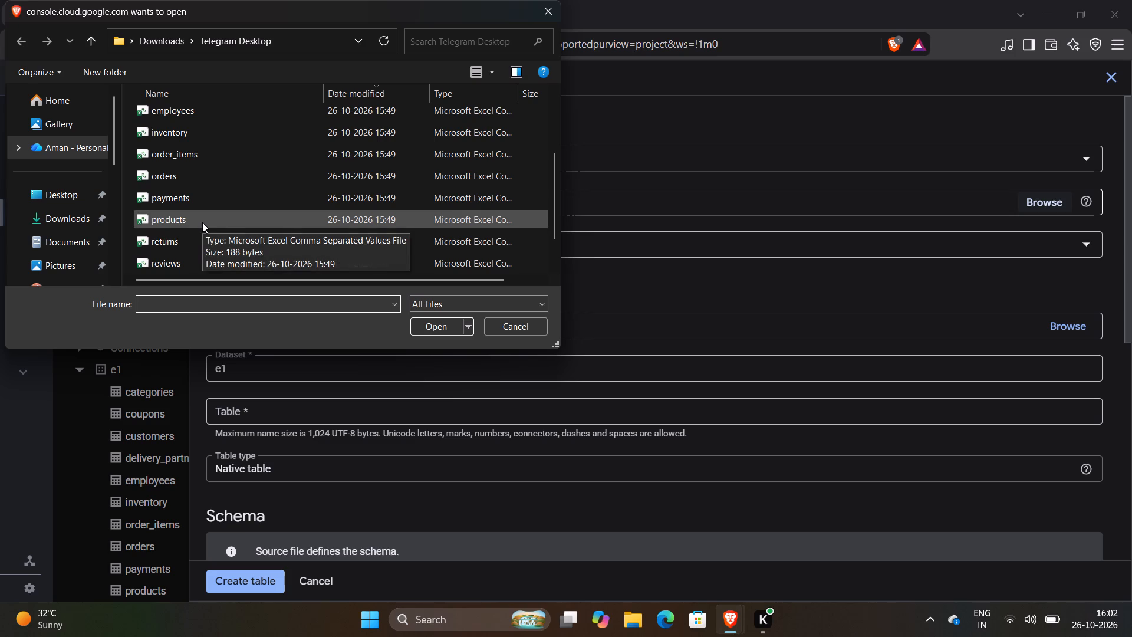
click(195, 244)
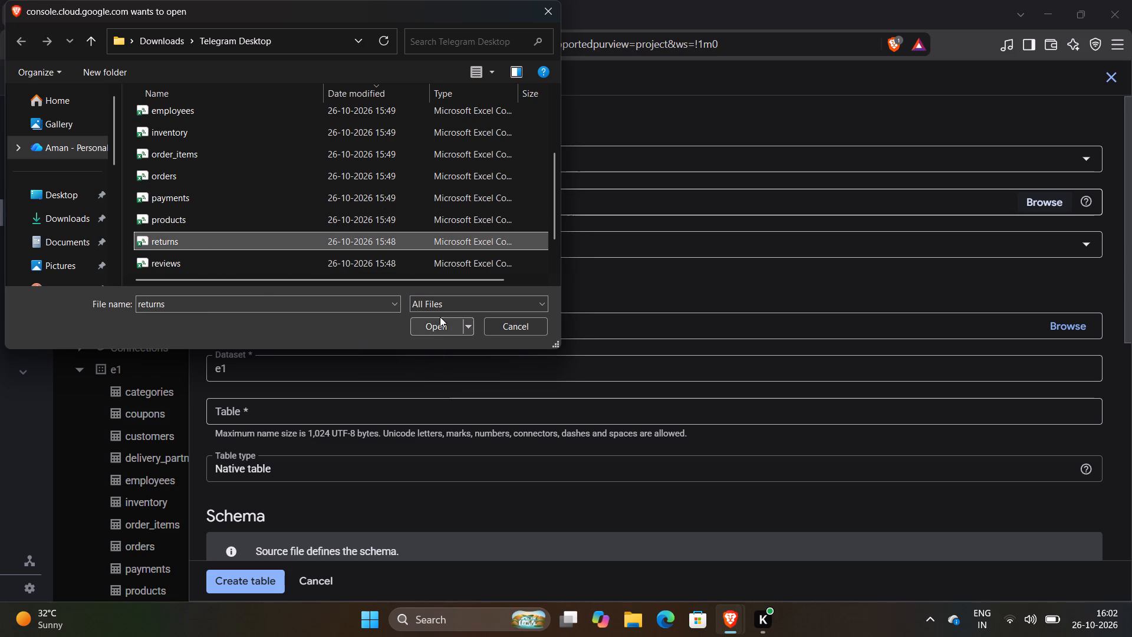
click(432, 333)
Name the table returns, enable schema auto-detection and create it.
click(232, 414)
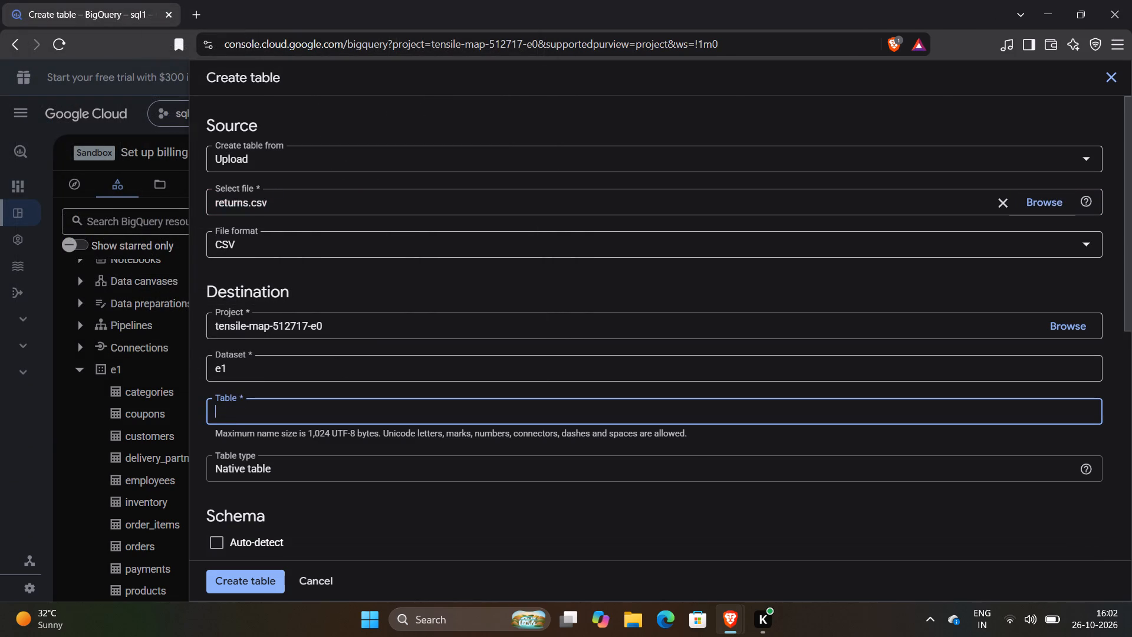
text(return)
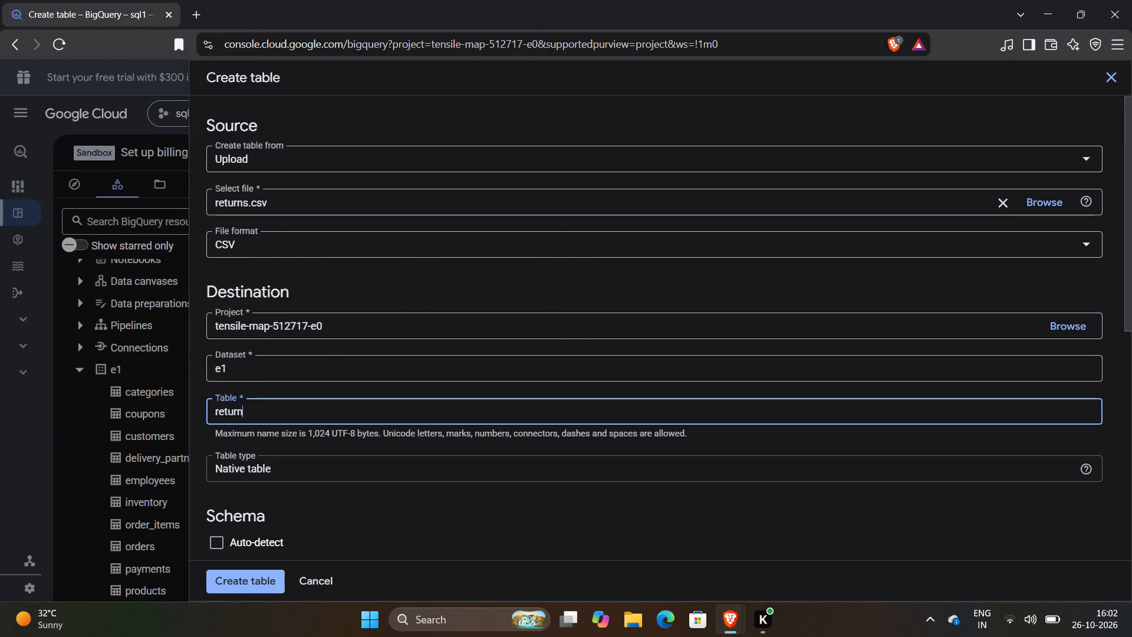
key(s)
click(224, 537)
click(236, 585)
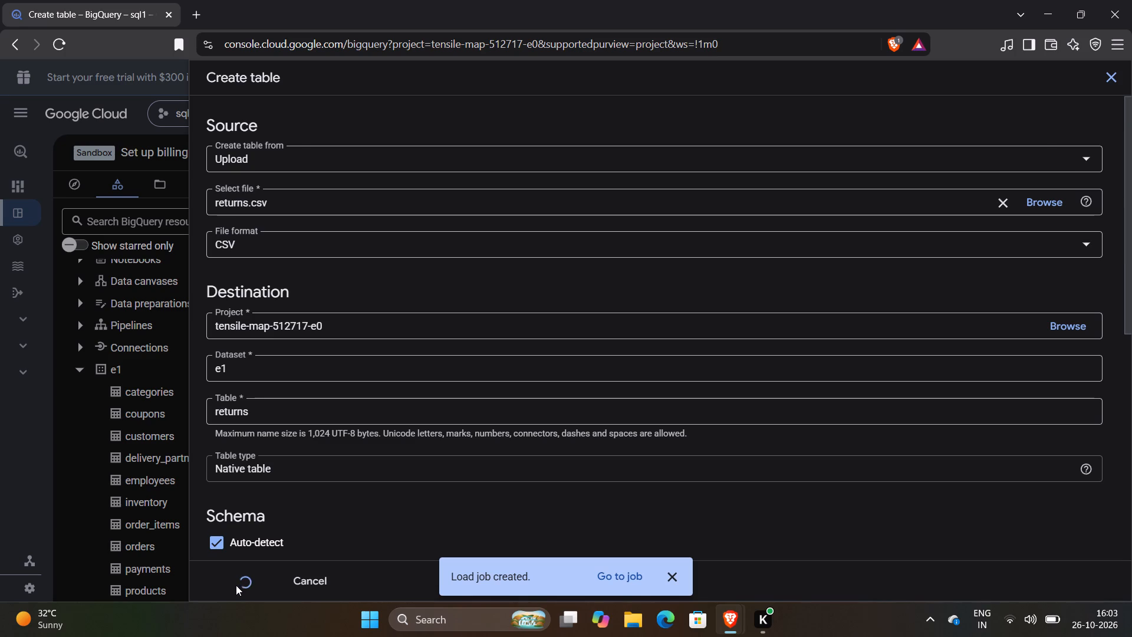
Start another table in the e1 dataset with Upload as the source and reviews.csv as the file.
scroll(146, 574, down, 4)
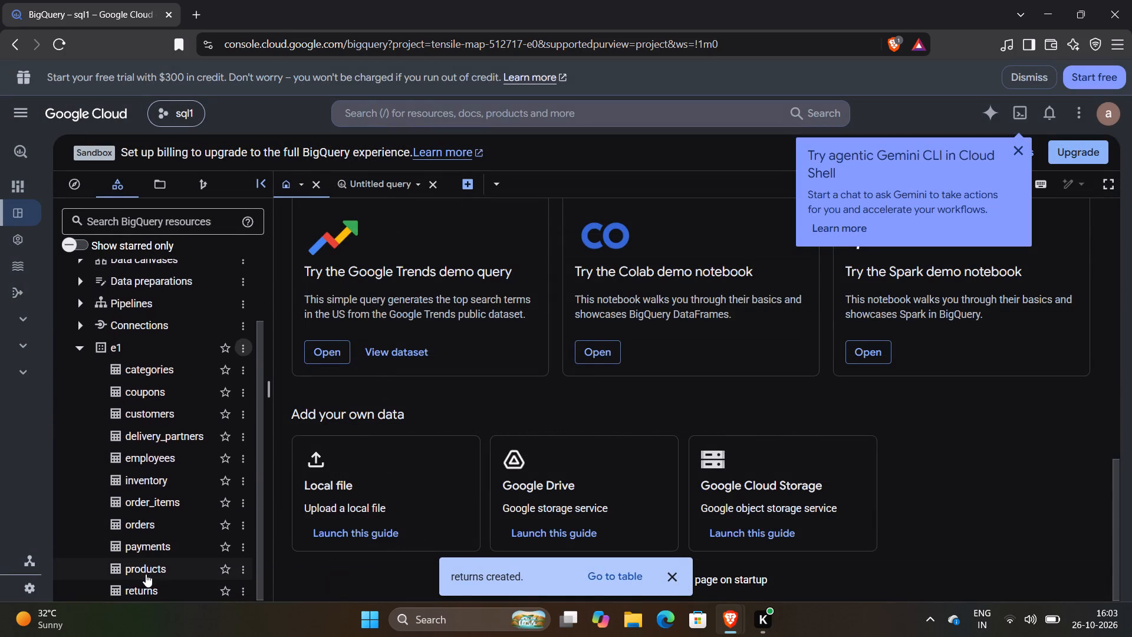
scroll(146, 574, down, 1)
scroll(146, 574, up, 3)
click(241, 428)
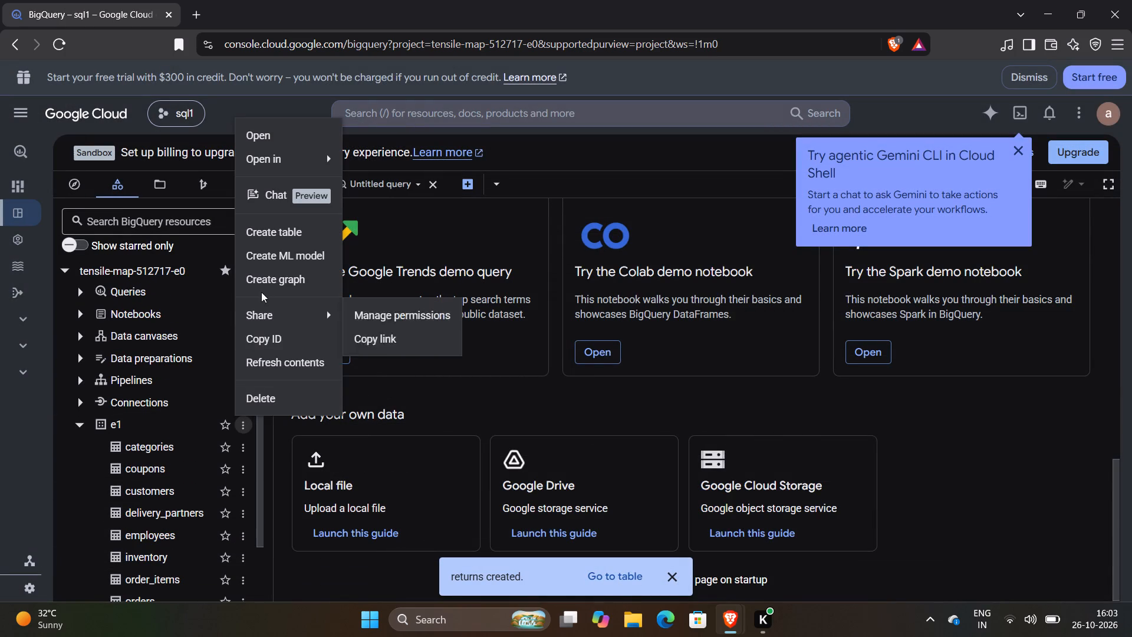
click(267, 233)
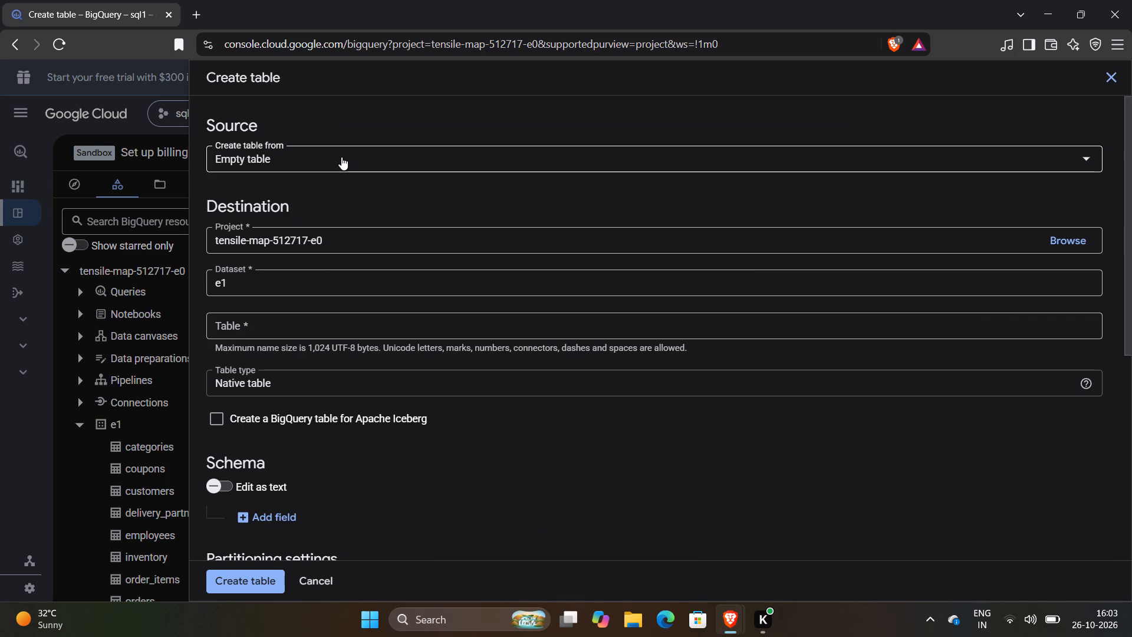
click(341, 157)
click(297, 219)
click(363, 207)
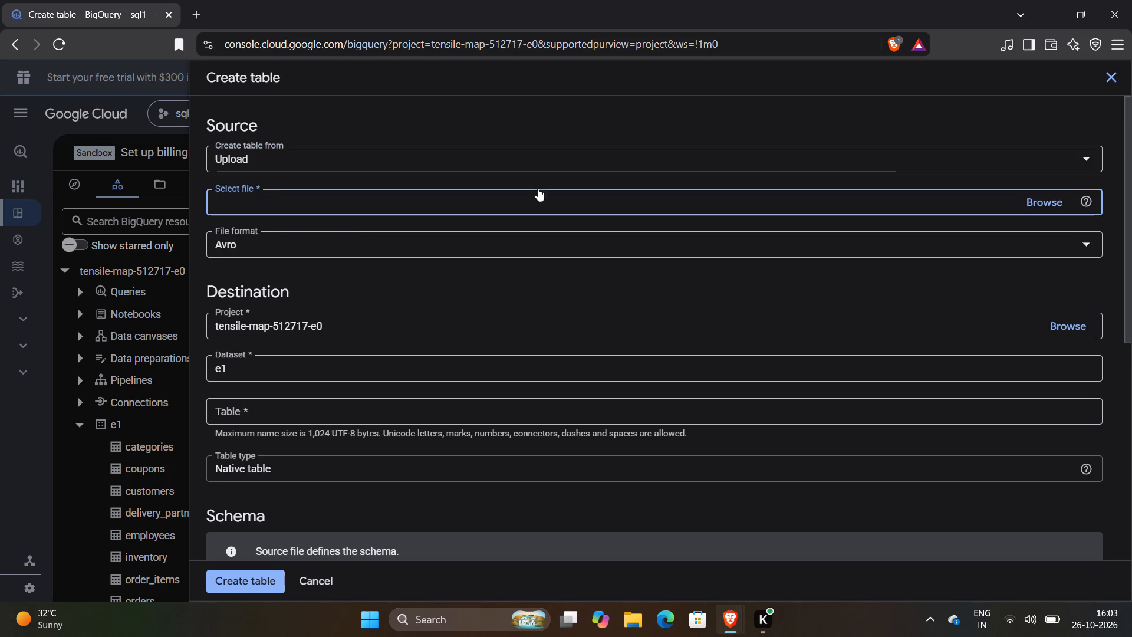
click(1032, 201)
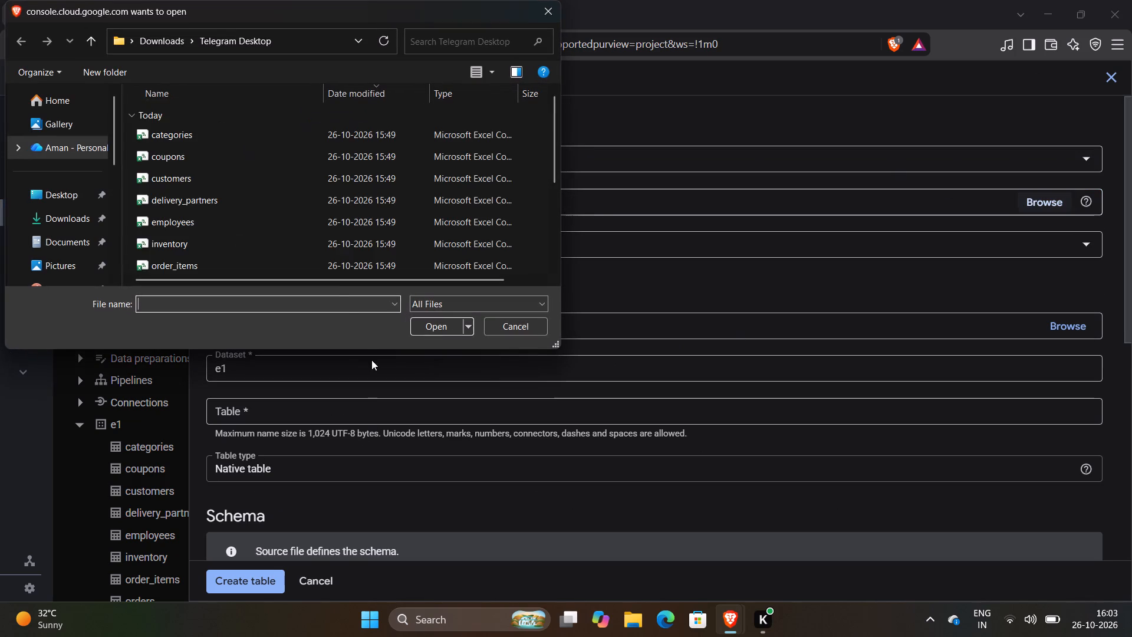
scroll(297, 234, down, 10)
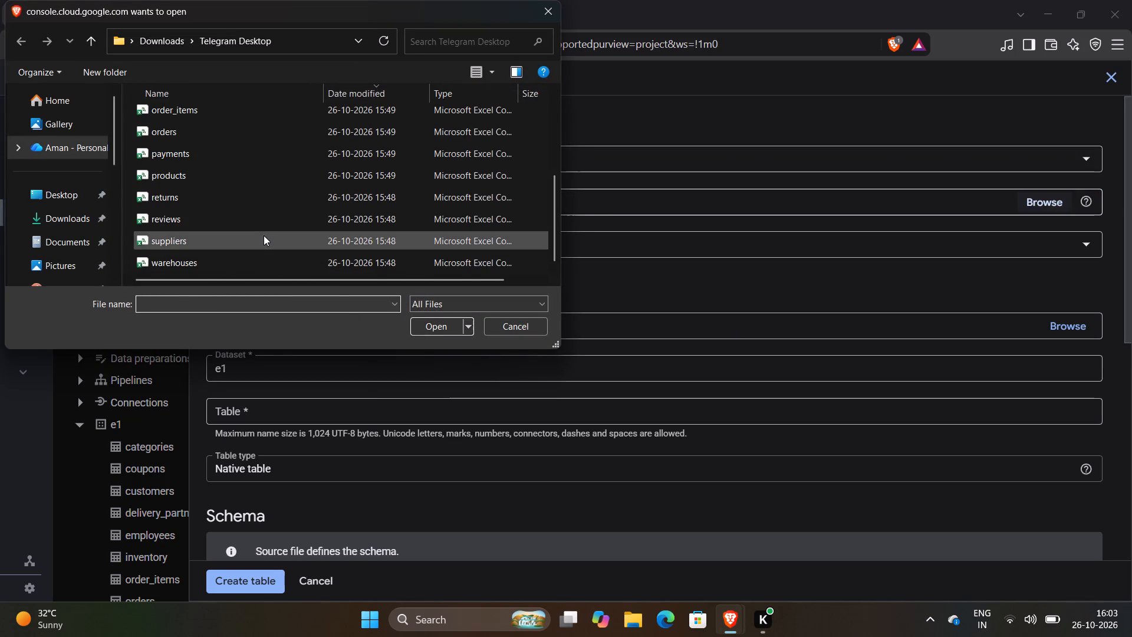
click(241, 224)
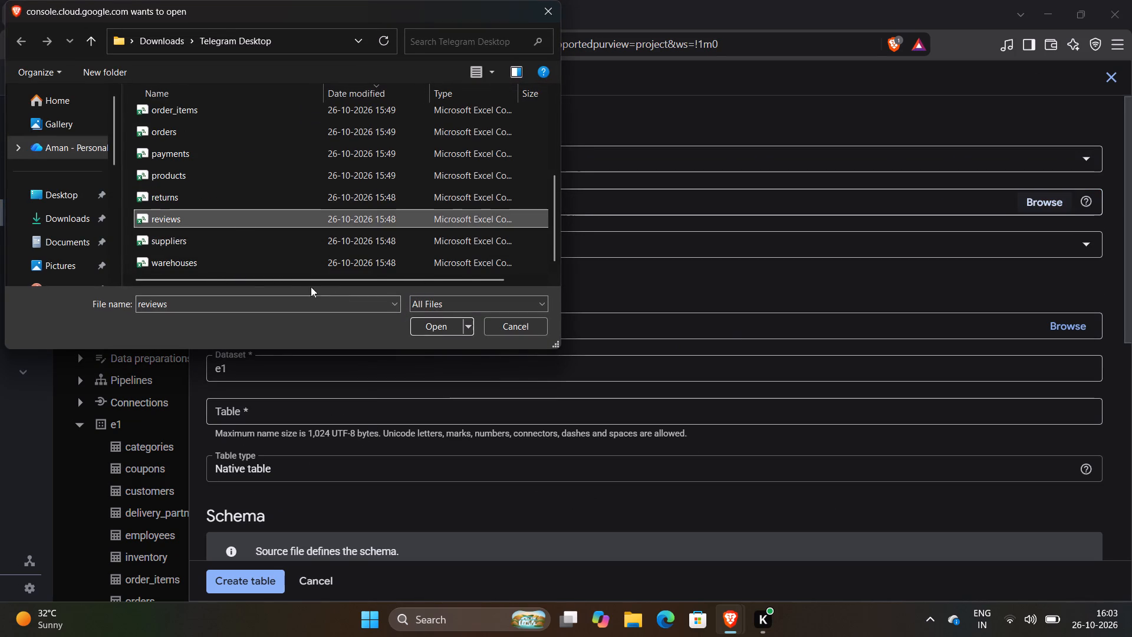
click(433, 321)
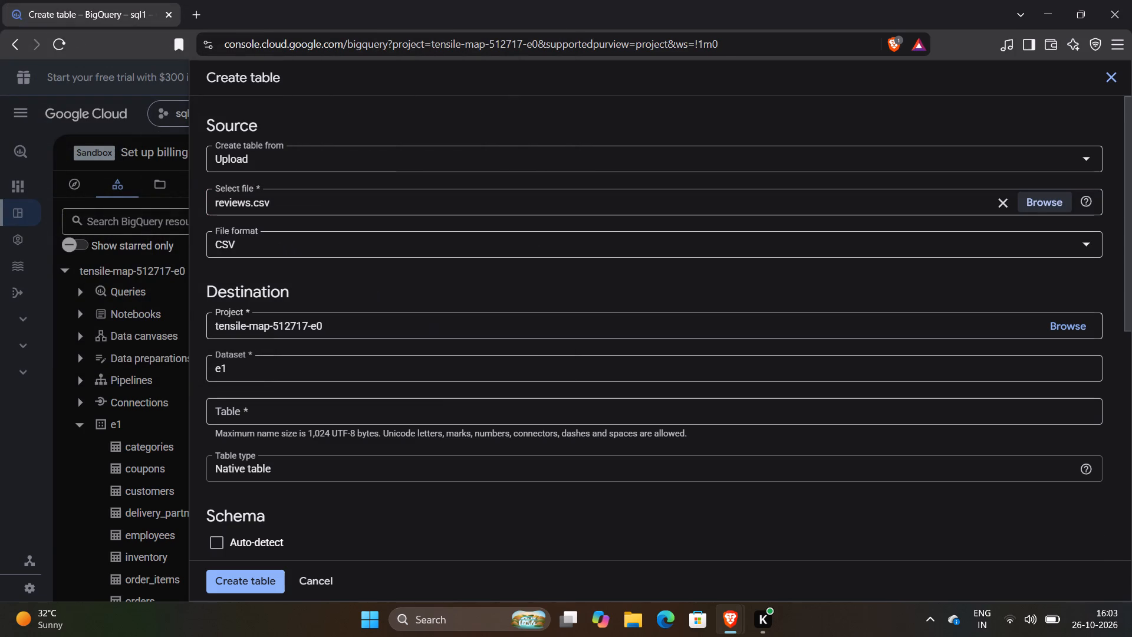
Name the table reviews, enable schema auto-detection and create it.
drag(248, 201, 193, 201)
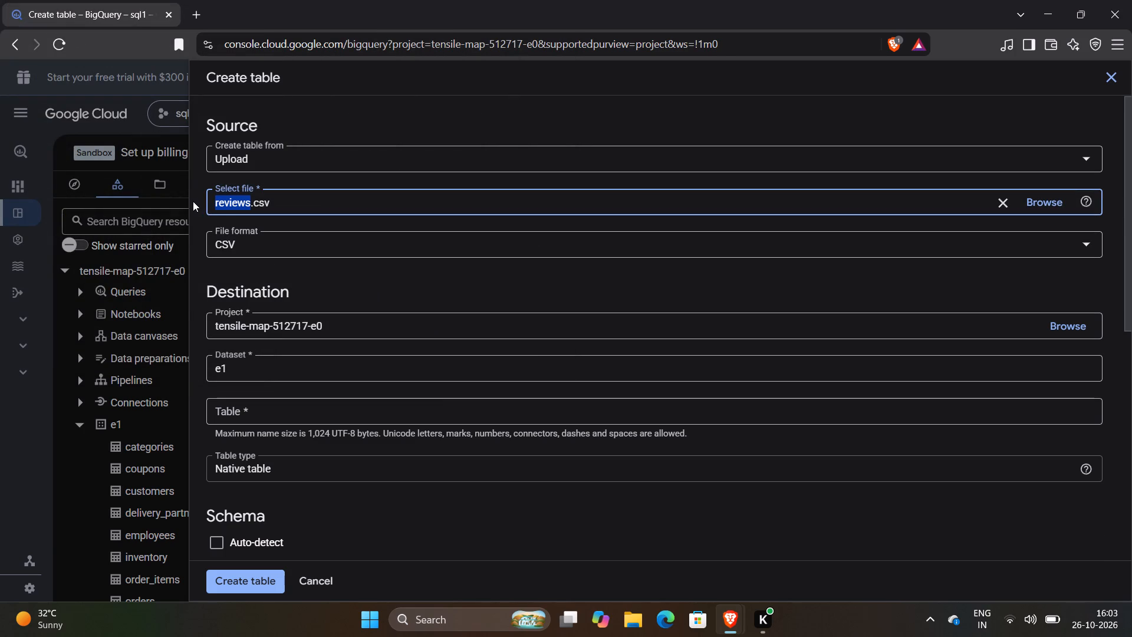
key(ctrl+c)
click(243, 377)
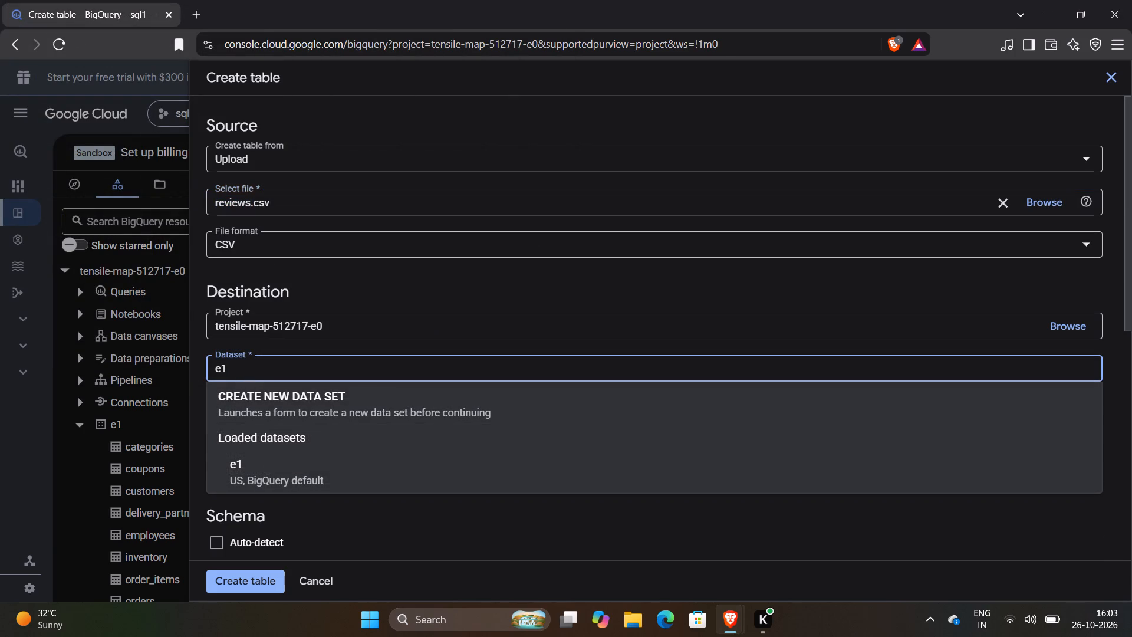
click(247, 369)
click(551, 543)
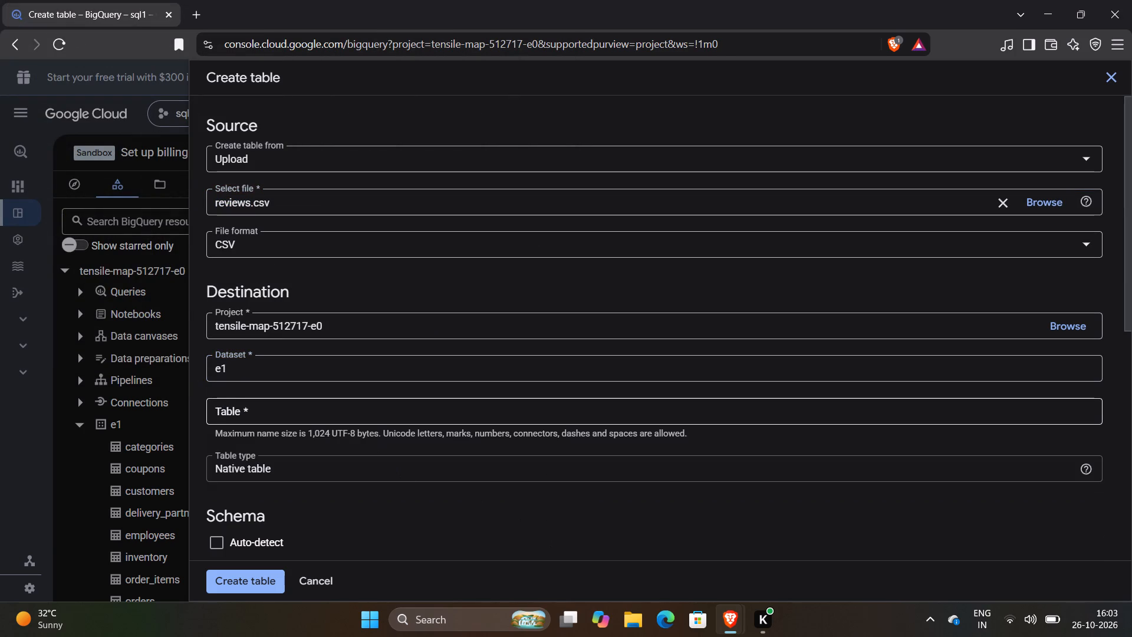
click(320, 415)
key(ctrl+v)
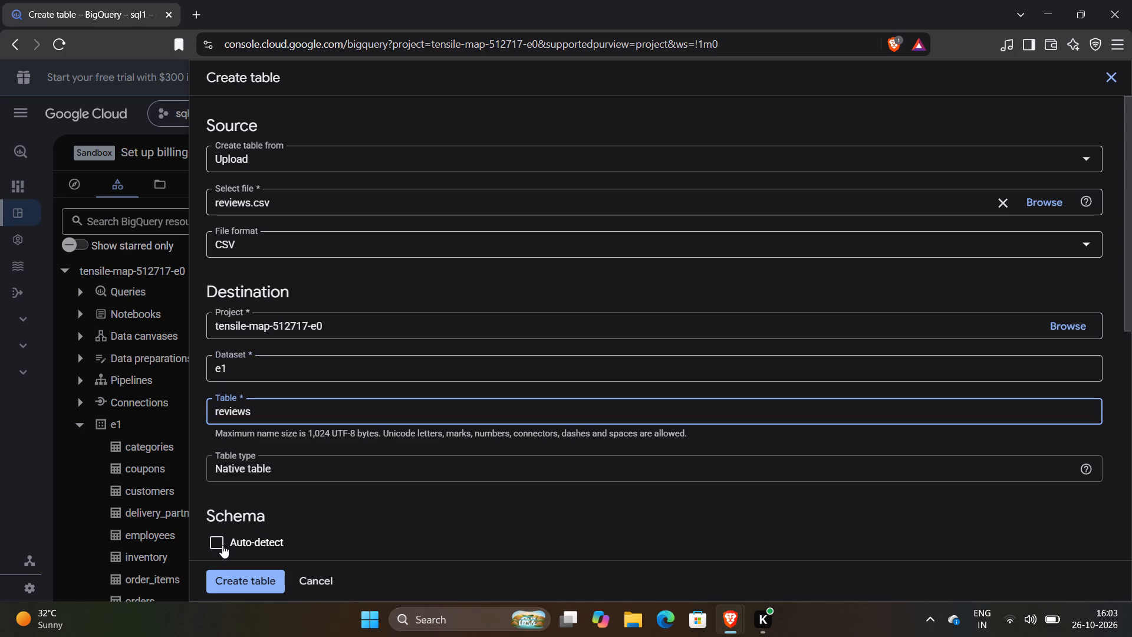
click(221, 545)
click(242, 585)
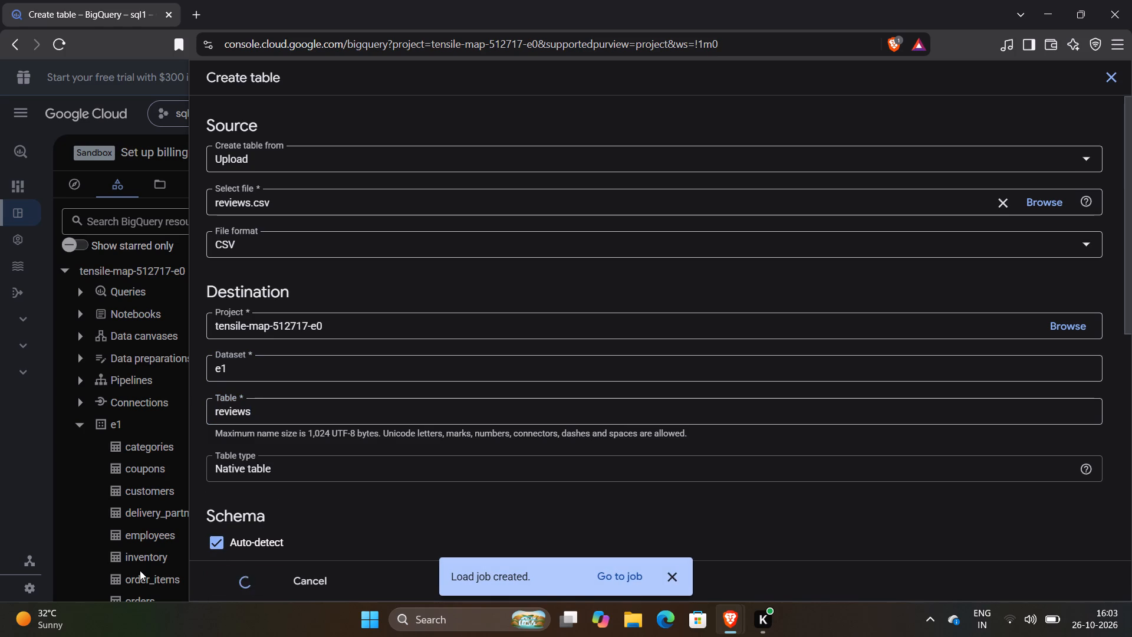
Start another table in the e1 dataset with Upload as the source and suppliers.csv as the file.
scroll(140, 570, down, 12)
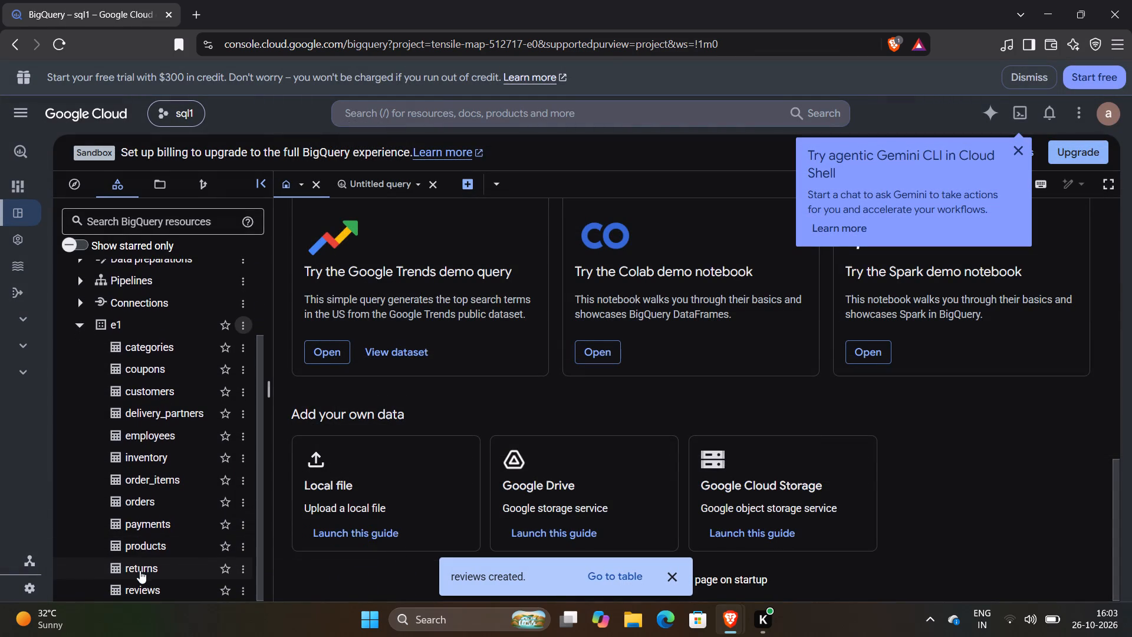
scroll(209, 546, down, 1)
scroll(209, 546, up, 2)
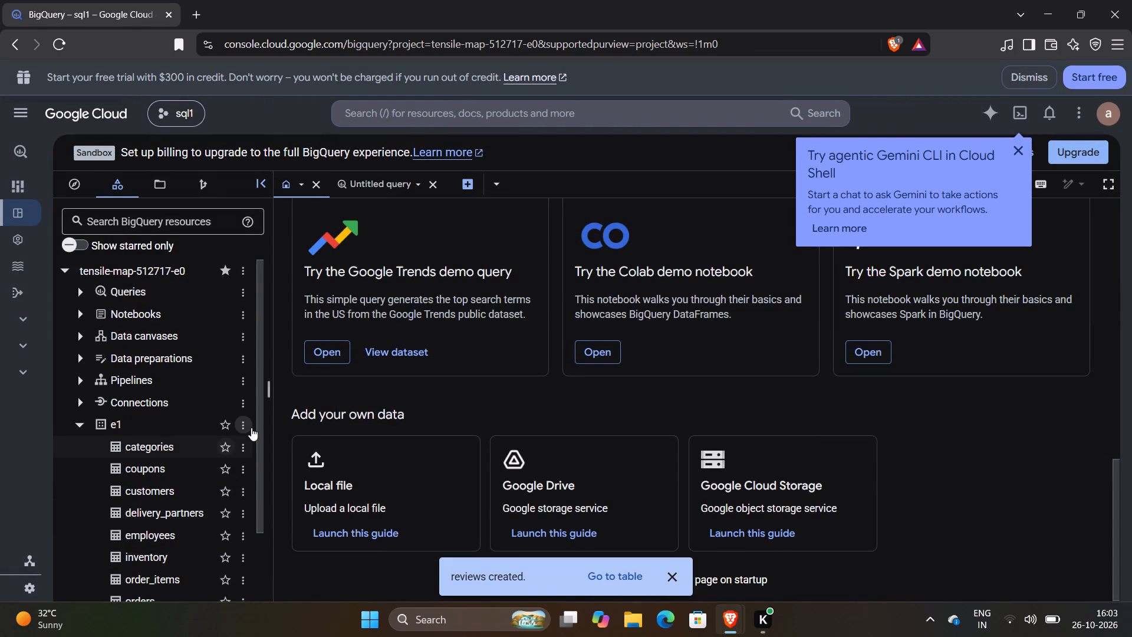
click(242, 420)
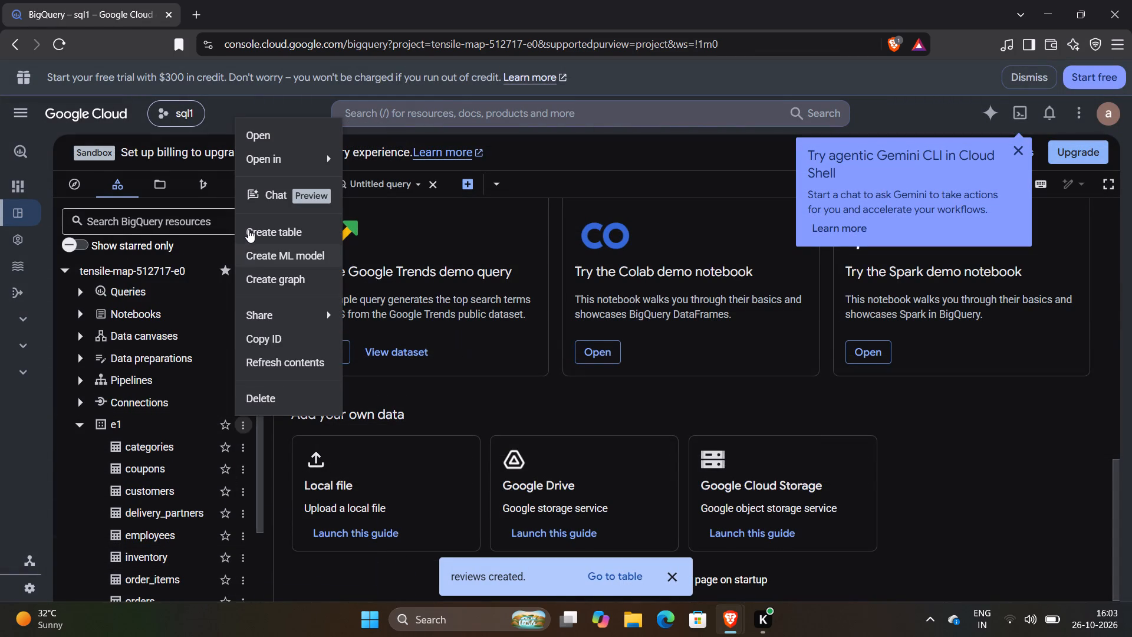
click(248, 229)
click(434, 156)
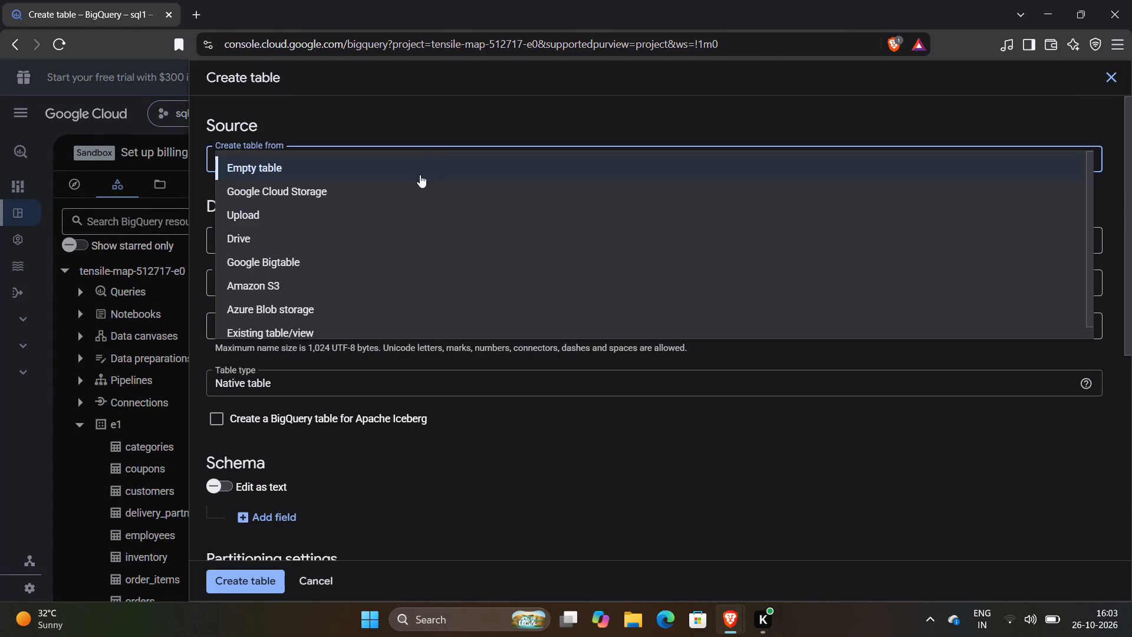
click(353, 206)
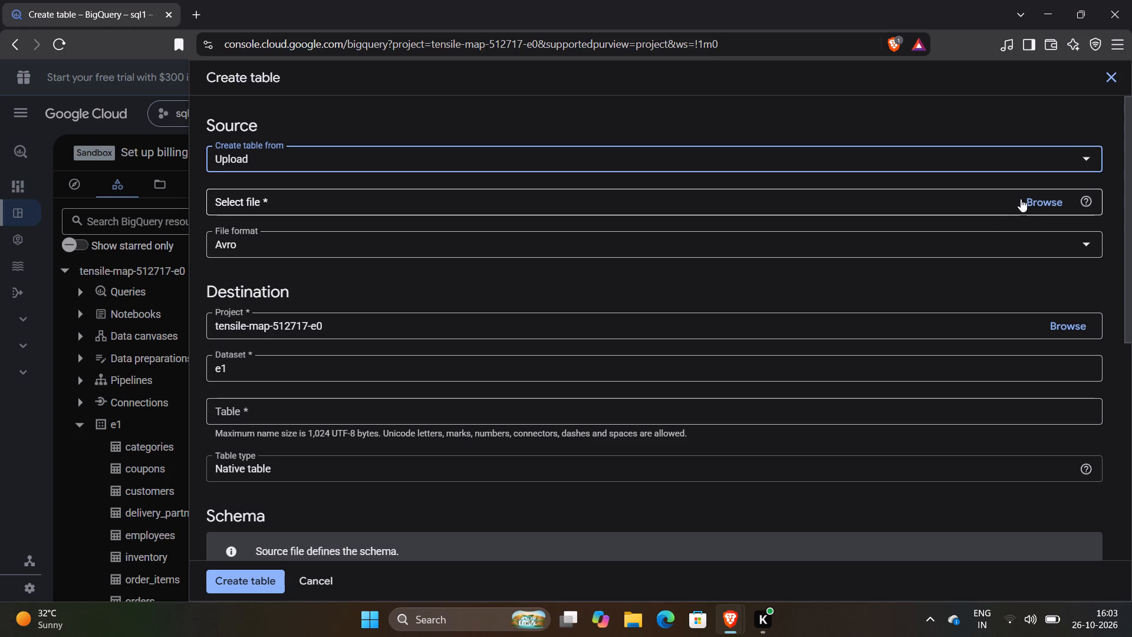
click(1025, 197)
scroll(334, 254, up, 1)
scroll(334, 254, down, 3)
scroll(333, 254, up, 1)
scroll(333, 254, down, 3)
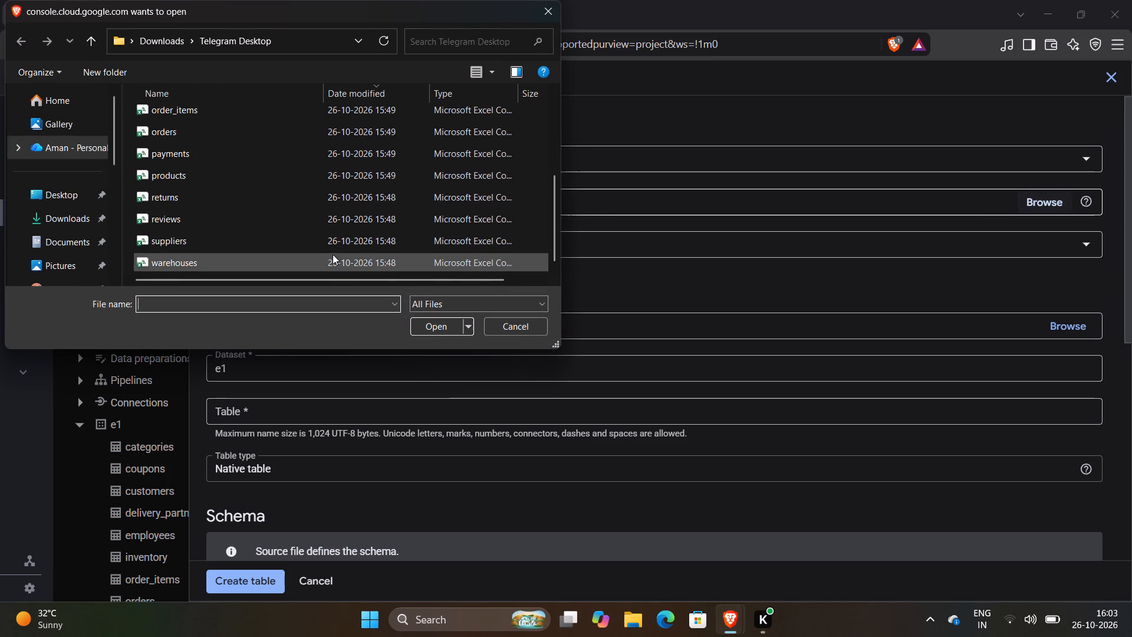
scroll(333, 254, down, 2)
click(314, 233)
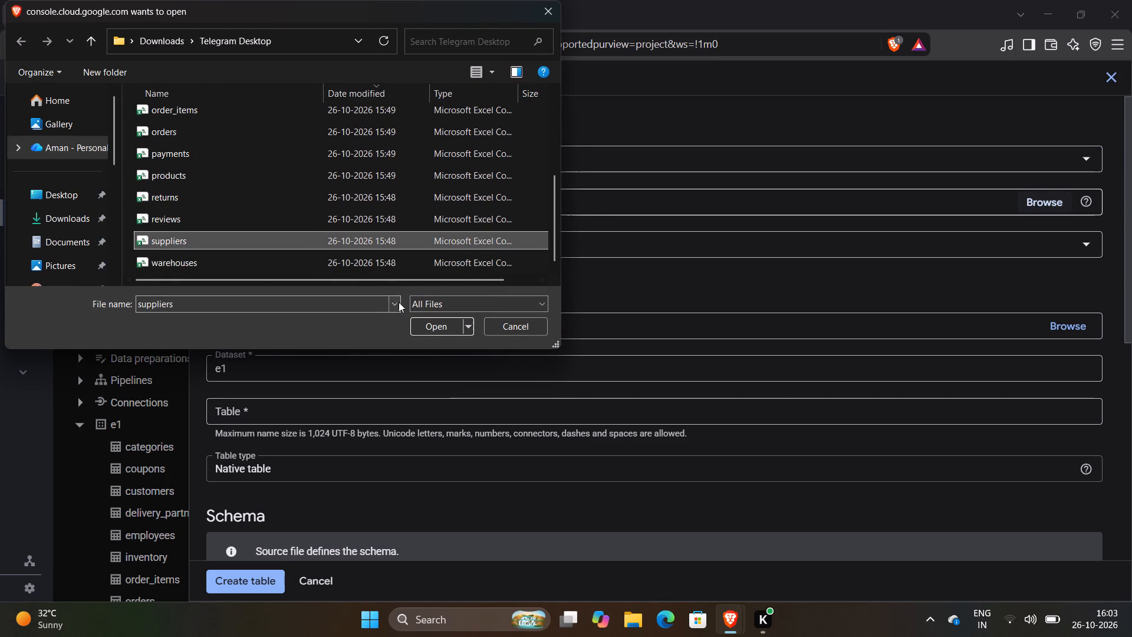
click(433, 329)
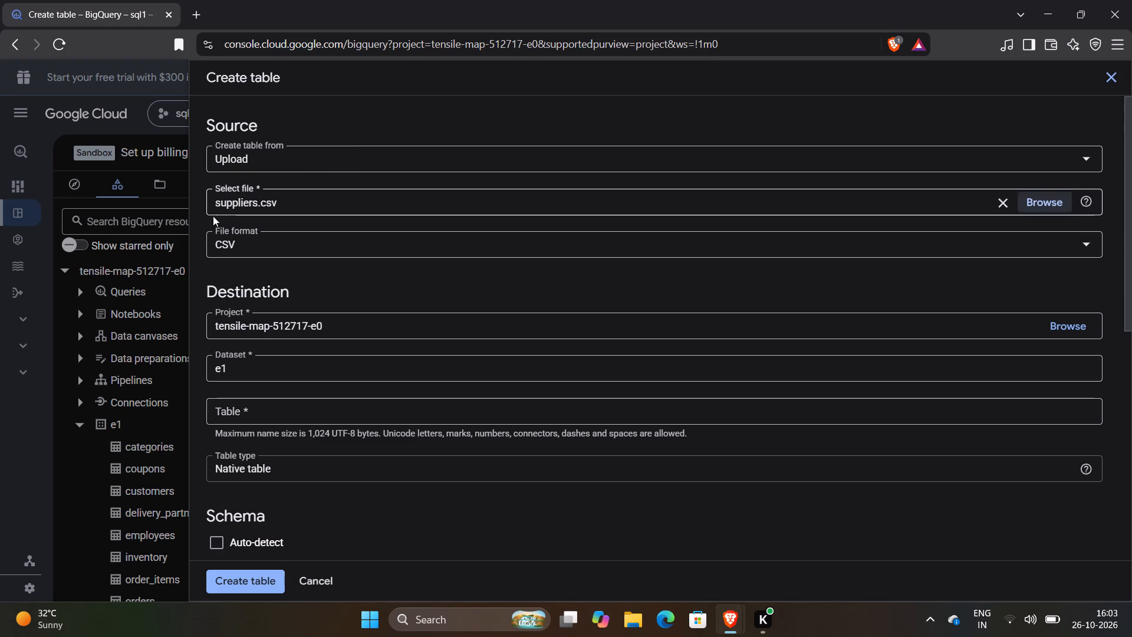
Name the table suppliers, enable schema auto-detection and create it.
drag(257, 203, 162, 205)
key(ctrl+c)
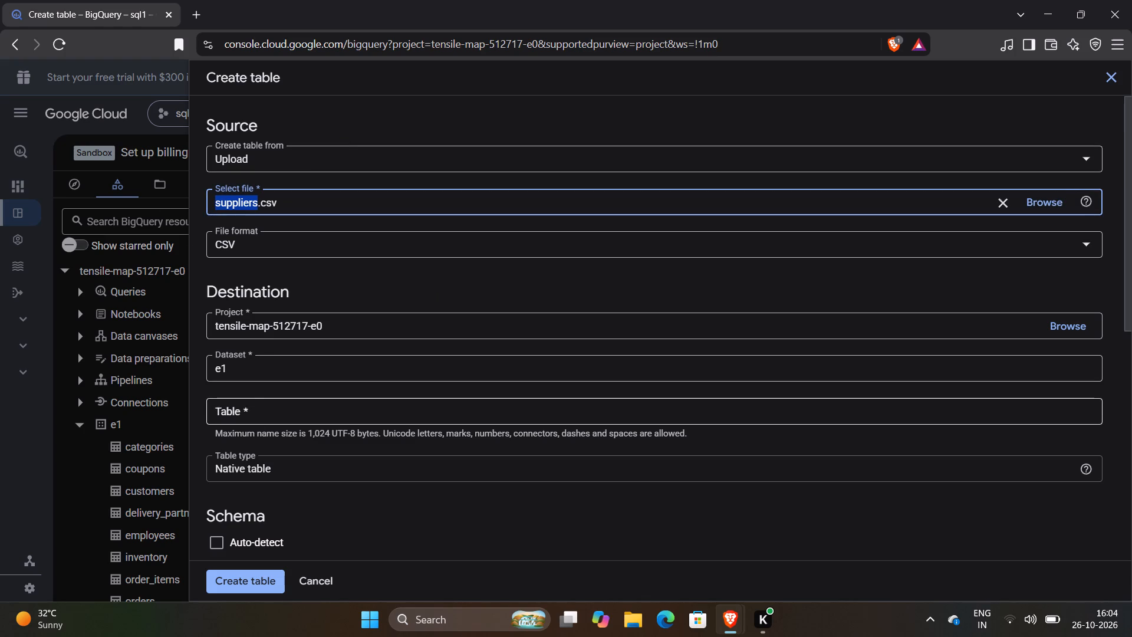
click(252, 408)
key(ctrl+v)
click(223, 538)
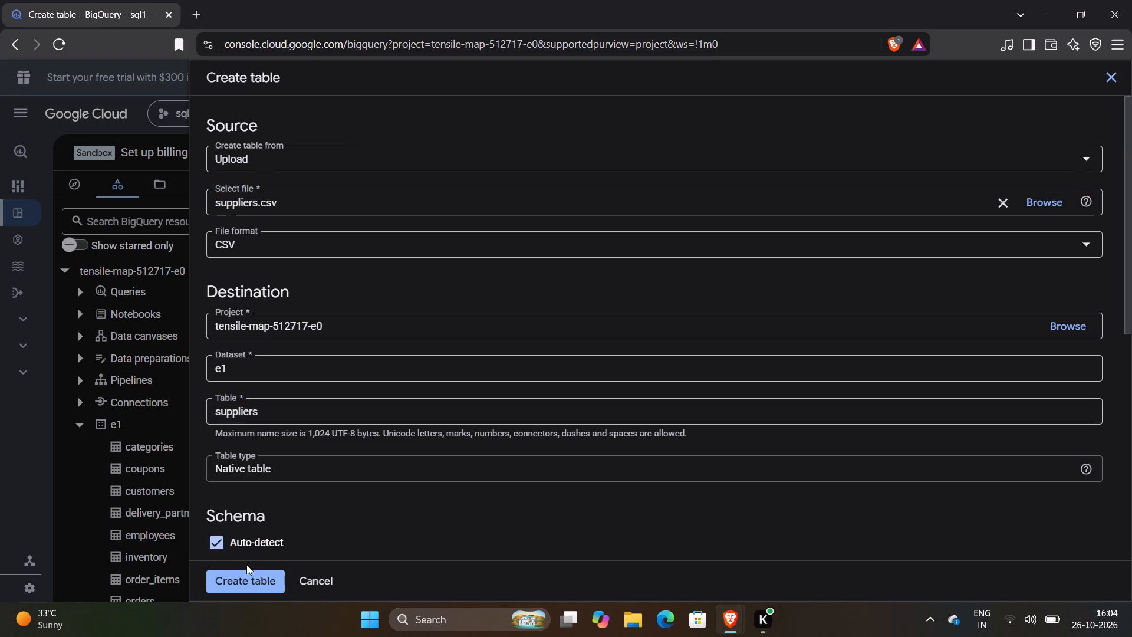
click(250, 577)
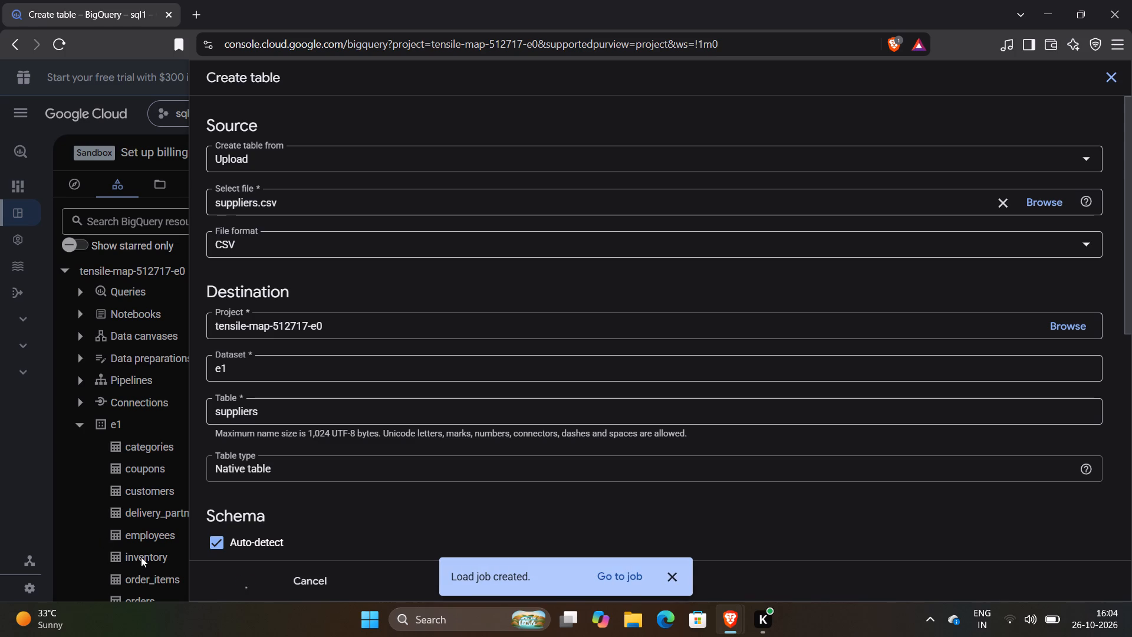
Start another table in the e1 dataset with Upload as the source and warehouses.csv as the file.
scroll(141, 557, down, 15)
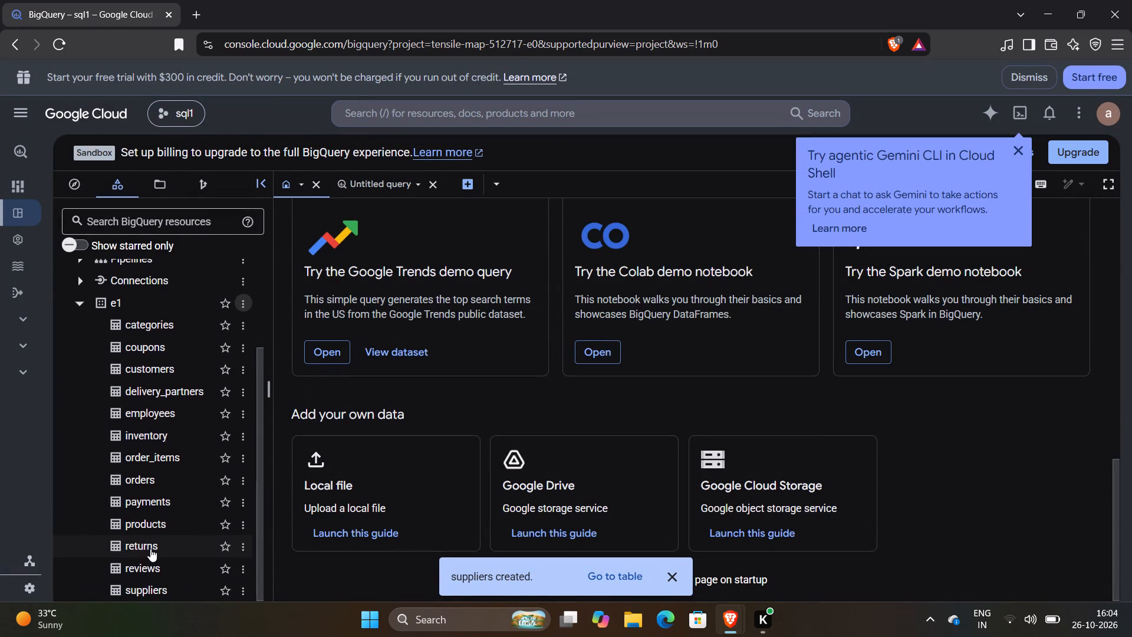
scroll(150, 549, down, 1)
click(242, 302)
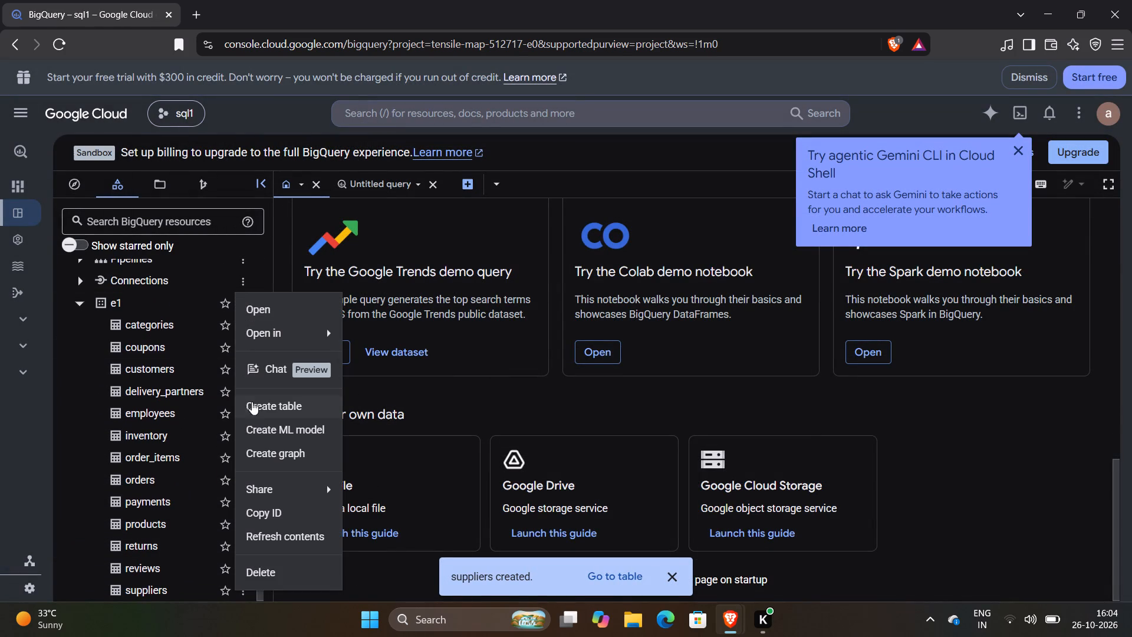
click(261, 414)
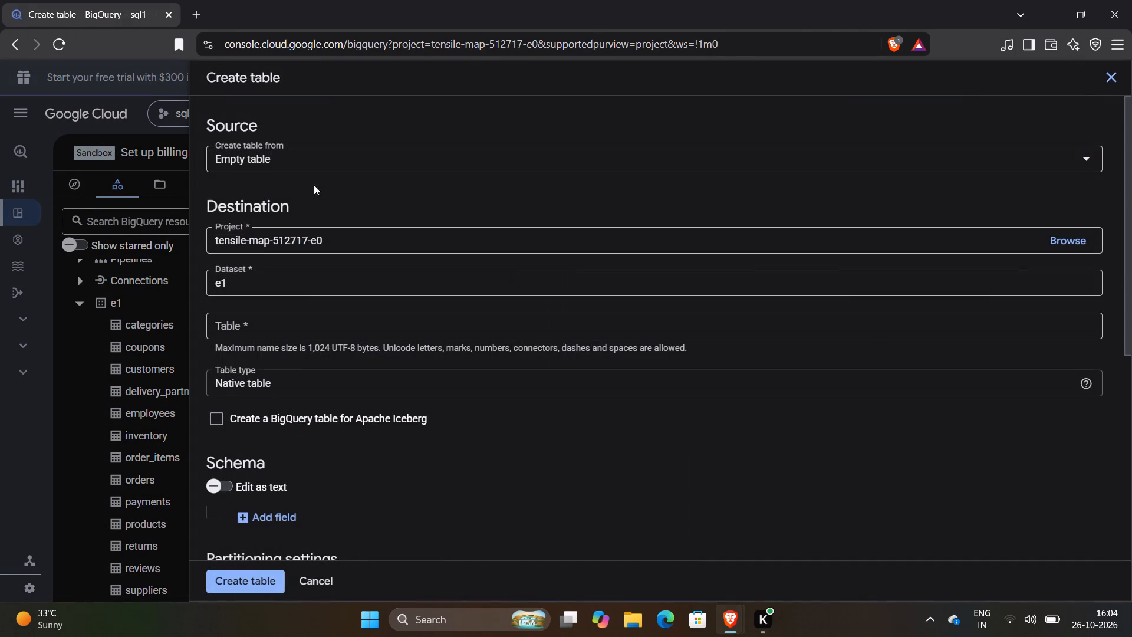
click(307, 153)
click(277, 214)
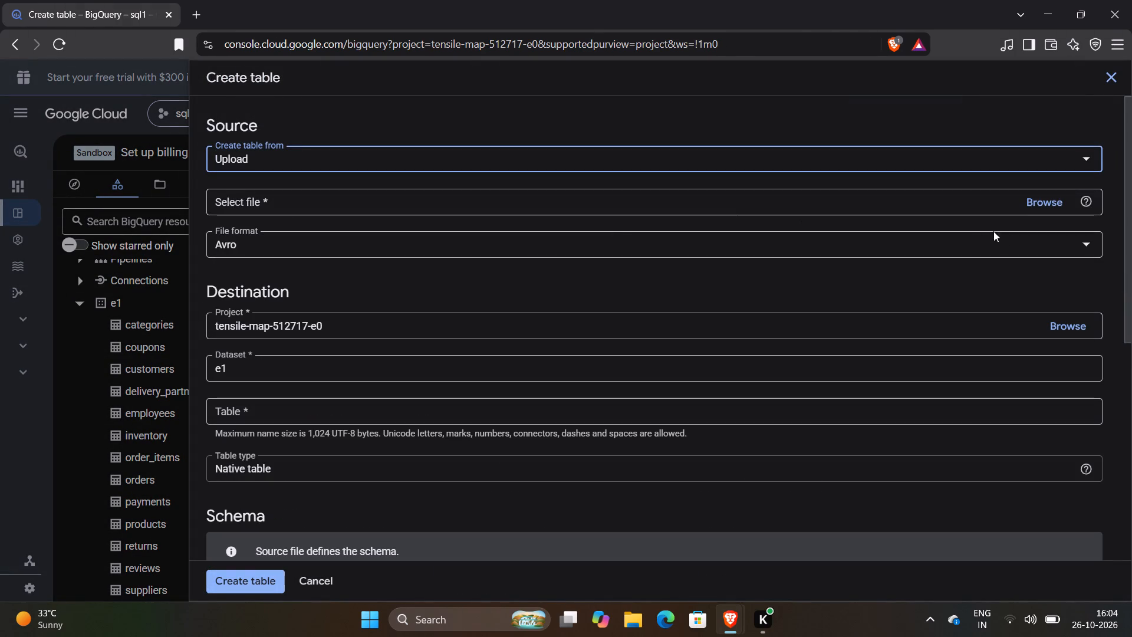
click(1036, 208)
scroll(432, 264, down, 2)
scroll(432, 264, up, 1)
scroll(432, 264, down, 1)
scroll(432, 264, up, 1)
scroll(432, 264, down, 5)
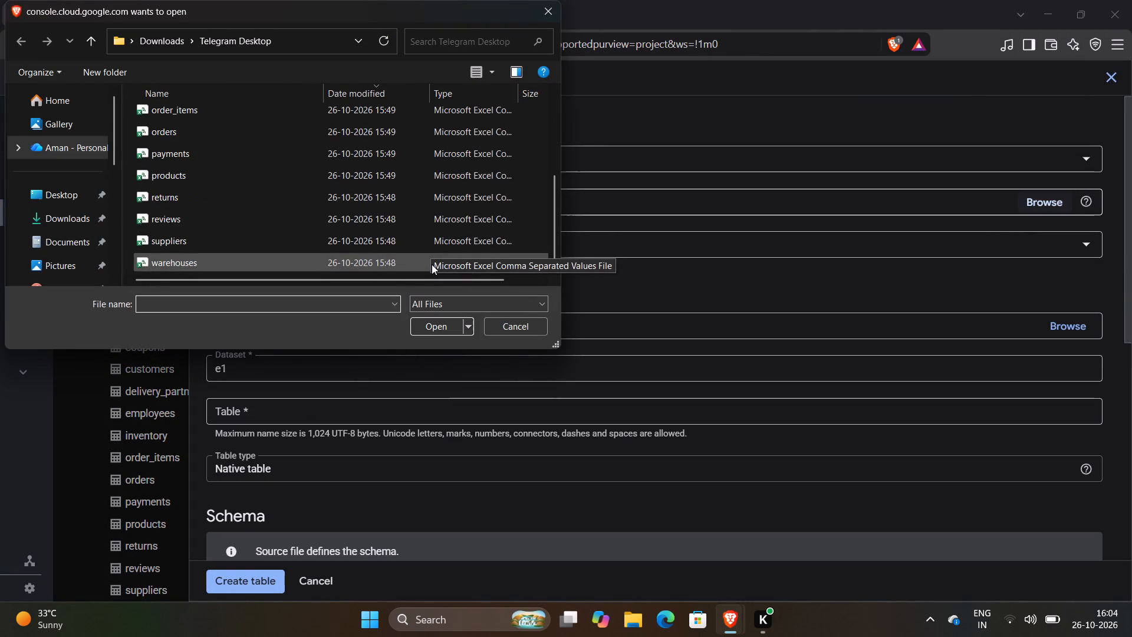
click(432, 264)
click(445, 327)
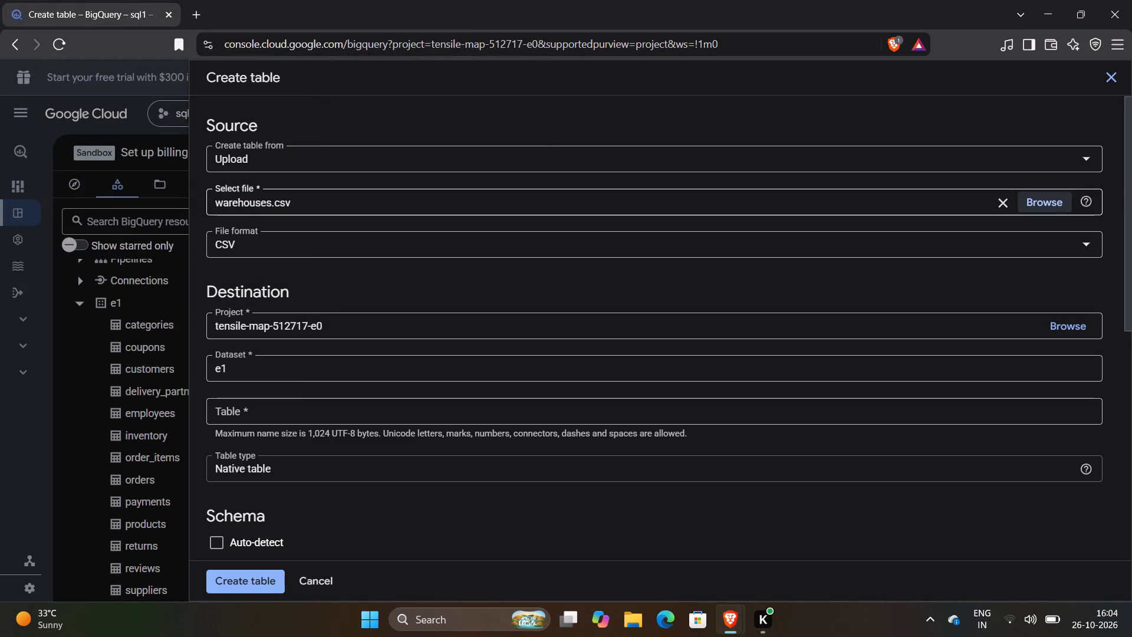
Name the table warehouses, enable schema auto-detection and create it.
drag(271, 205, 193, 206)
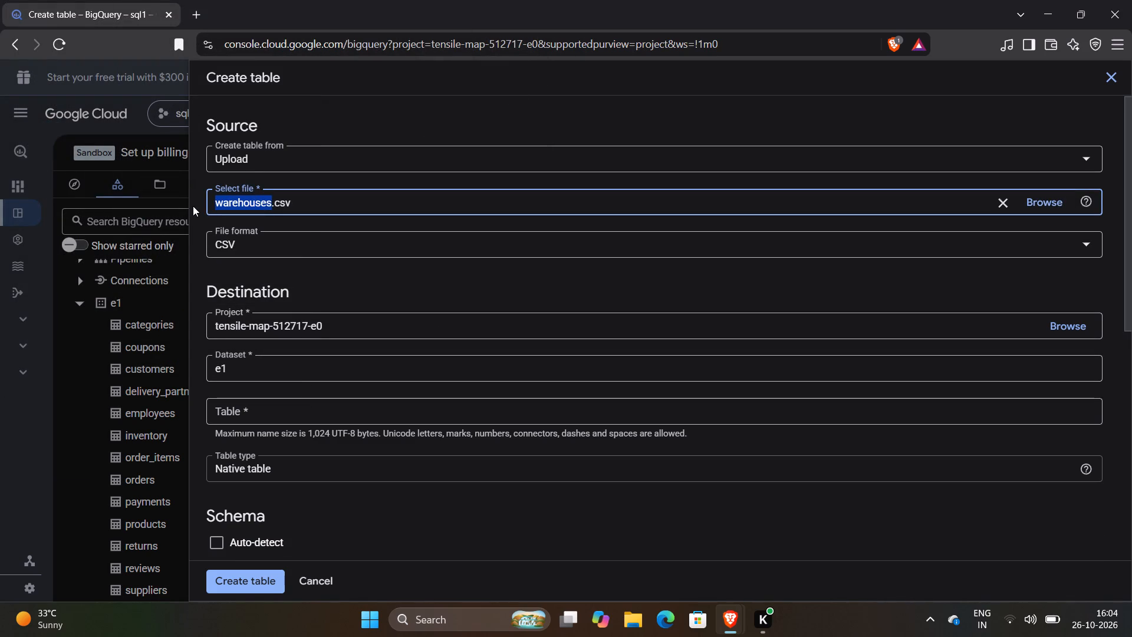
key(ctrl+c)
click(251, 418)
key(ctrl+v)
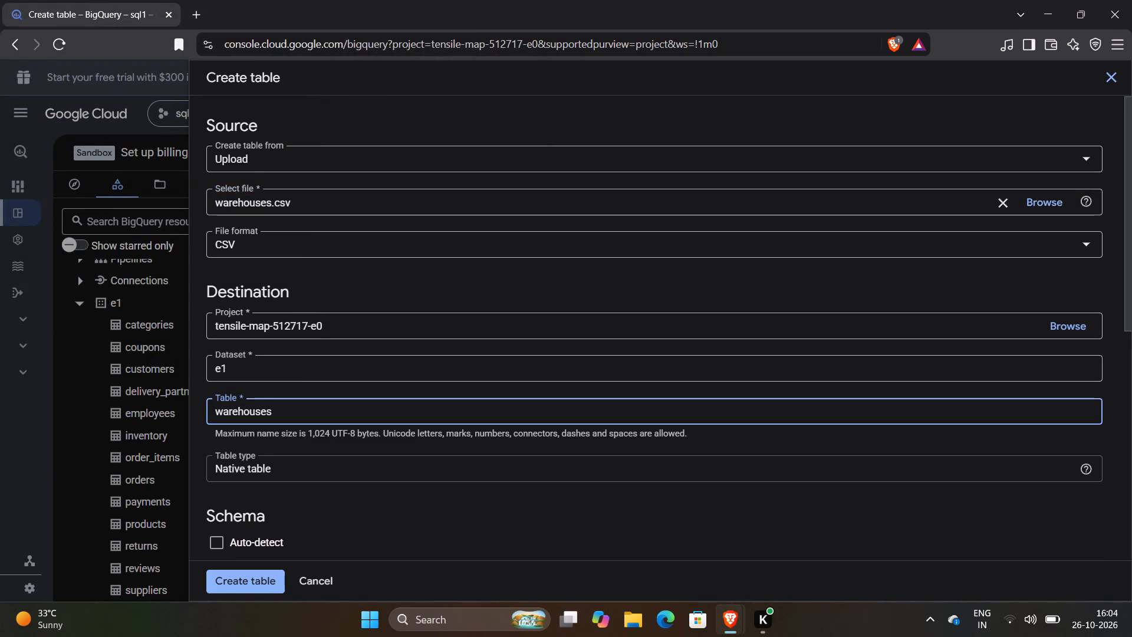
click(219, 539)
click(251, 580)
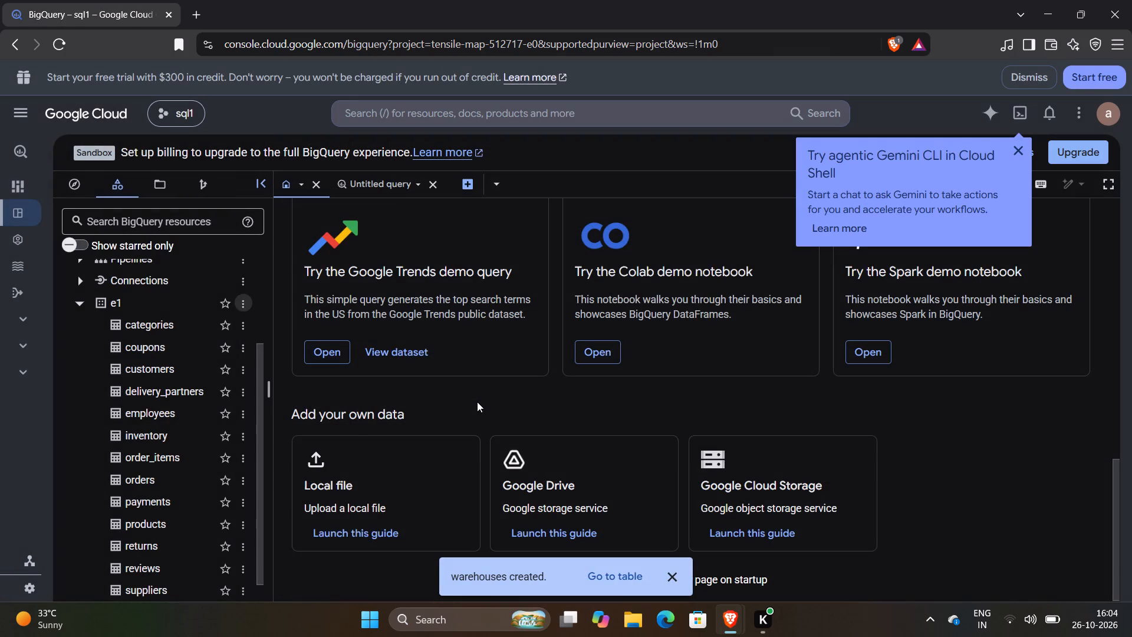
Look through the list of tables in the e1 dataset to check the uploads.
scroll(443, 403, down, 5)
scroll(153, 494, down, 11)
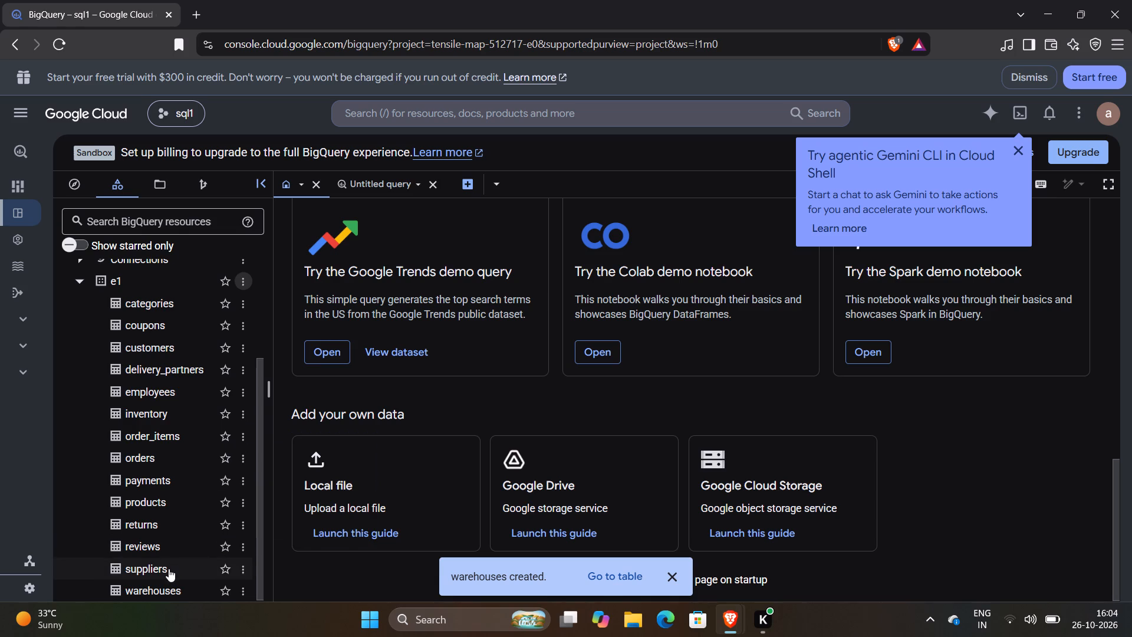
scroll(185, 569, up, 1)
scroll(185, 569, down, 5)
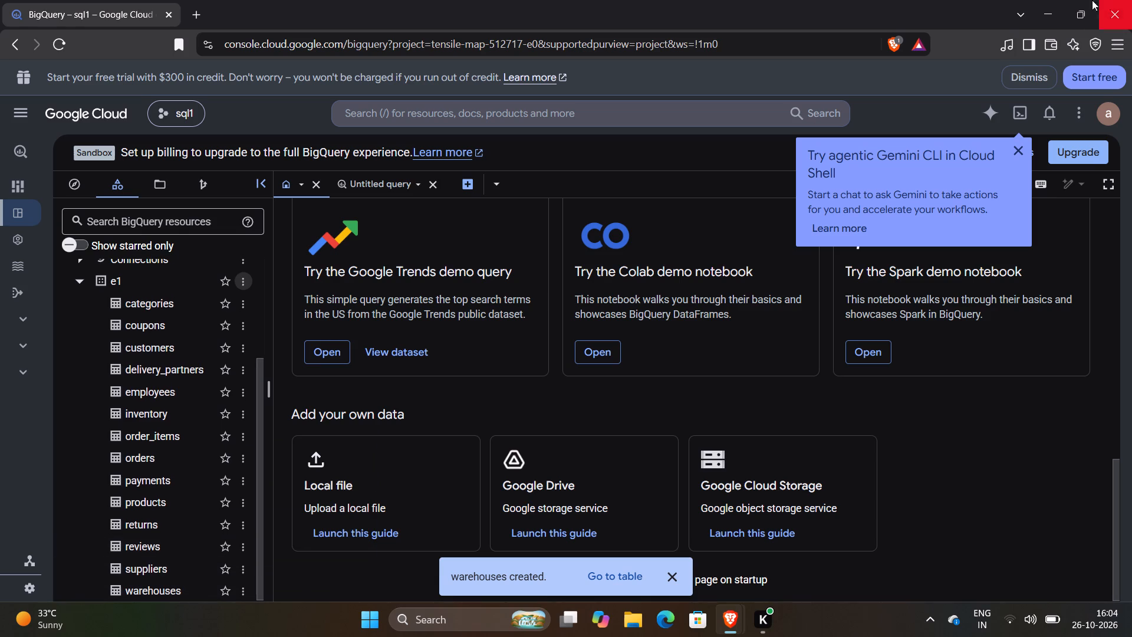